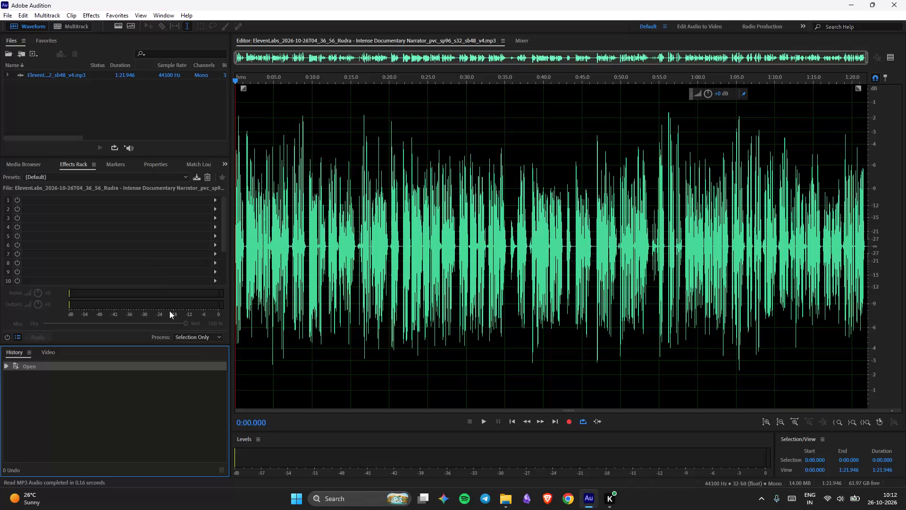
Play the narration from its start and listen to about the first nine seconds.
click(235, 179)
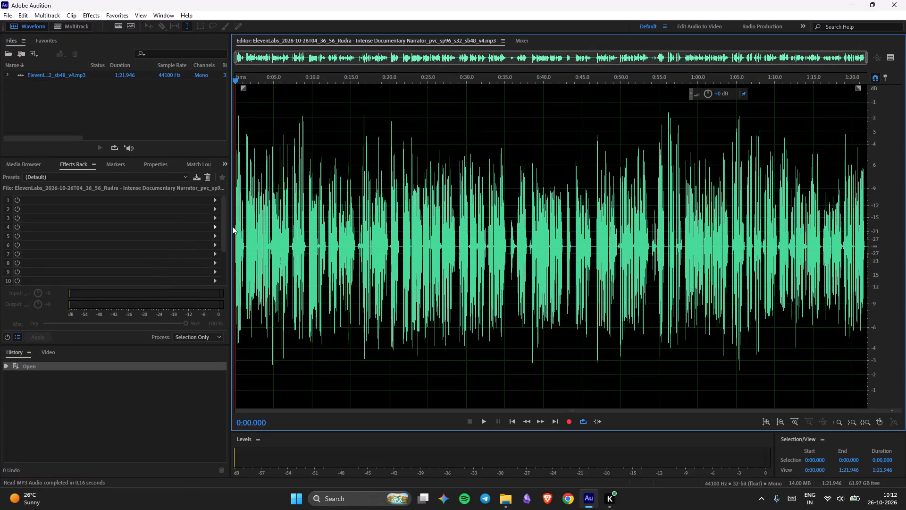
ctrl+scroll(249, 228, up, 5)
ctrl+scroll(198, 113, up, 3)
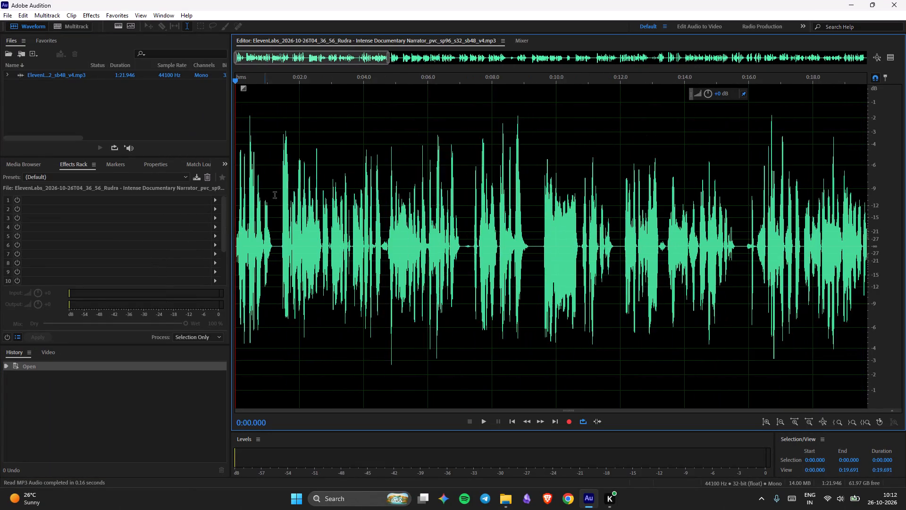
ctrl+scroll(325, 237, up, 6)
key(space)
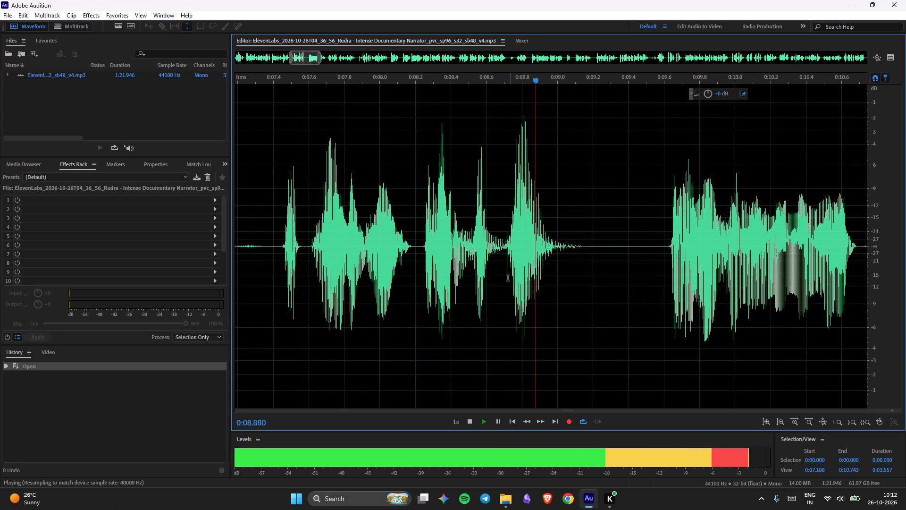
key(space)
ctrl+scroll(508, 278, down, 5)
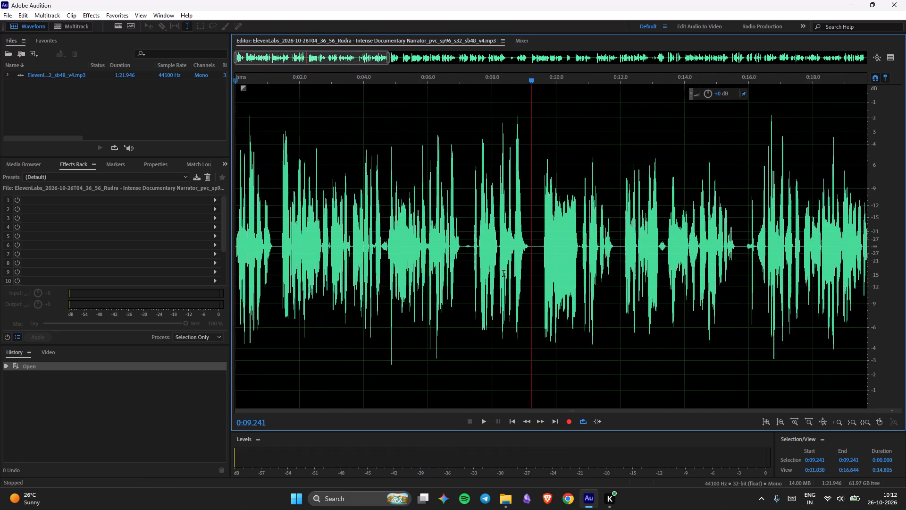
ctrl+scroll(503, 274, down, 3)
ctrl+scroll(394, 256, down, 2)
ctrl+scroll(297, 261, down, 1)
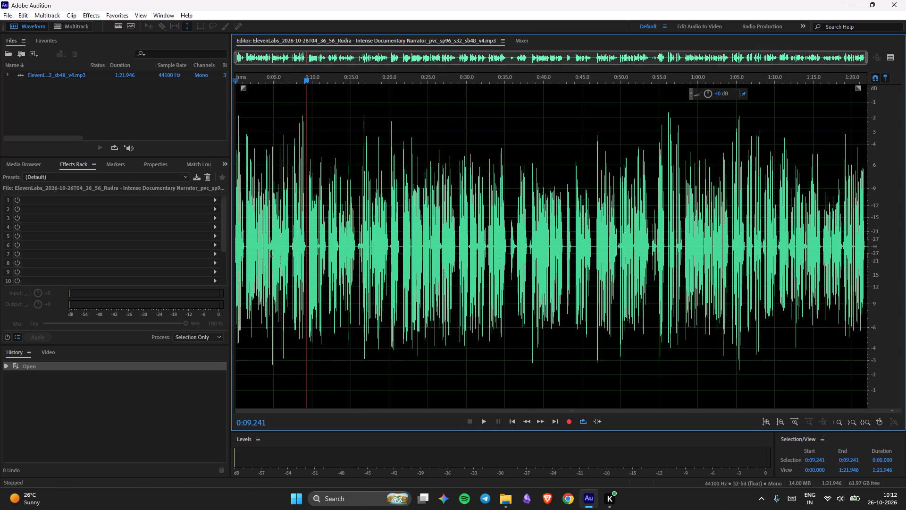
ctrl+scroll(271, 254, up, 1)
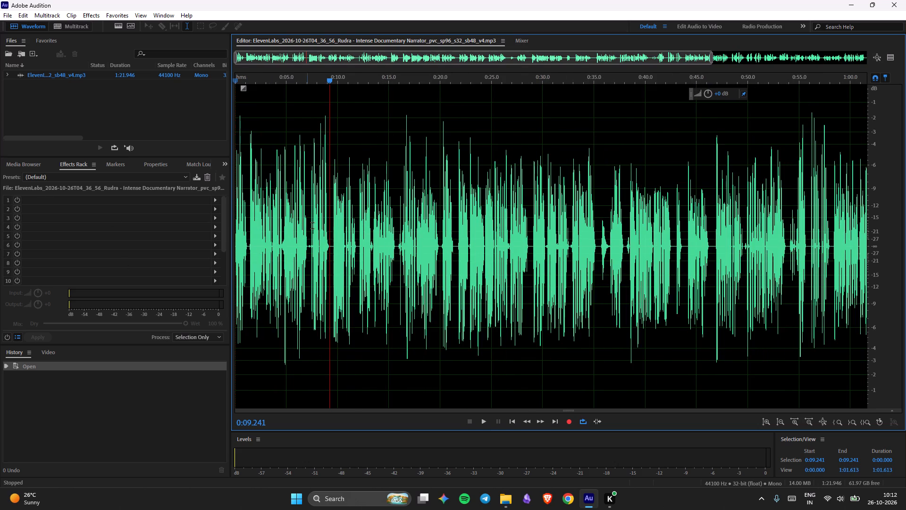
Add a DeEsser effect to slot 1 of the effects rack, with the playhead placed at about 0:08.
double_click(312, 226)
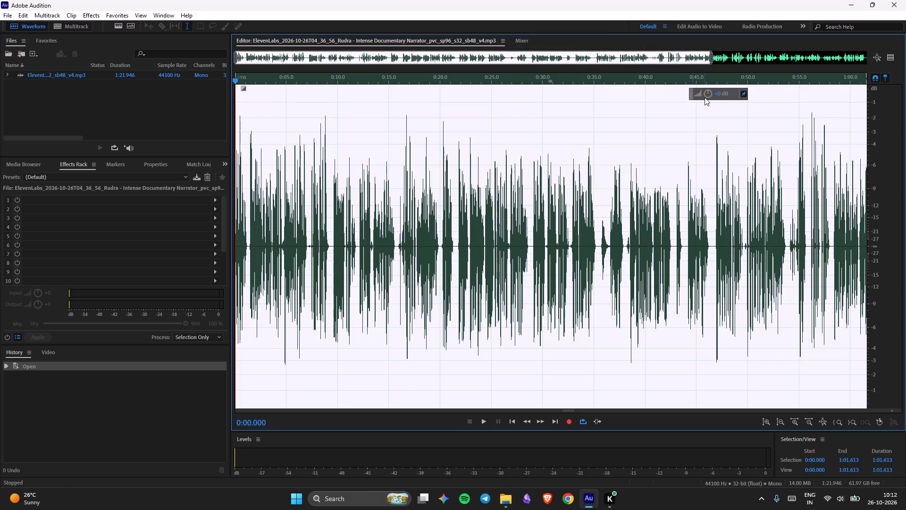
click(99, 200)
click(319, 220)
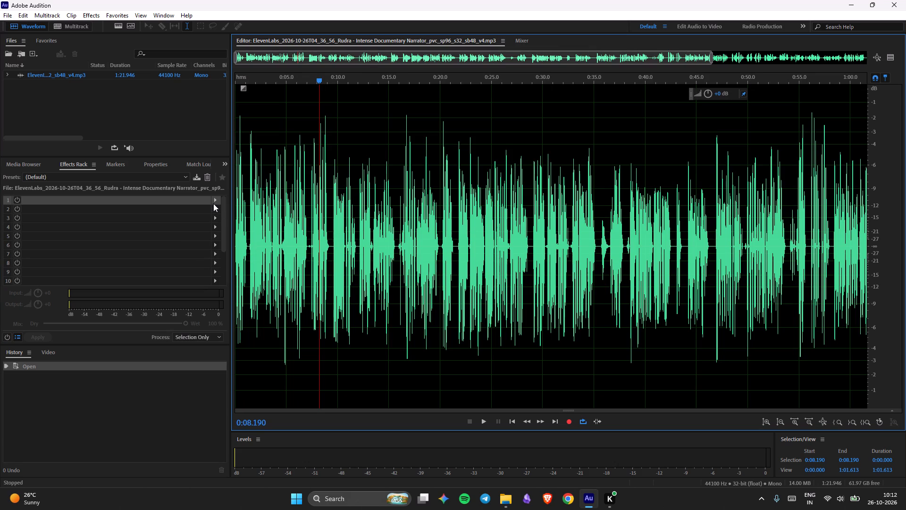
click(213, 197)
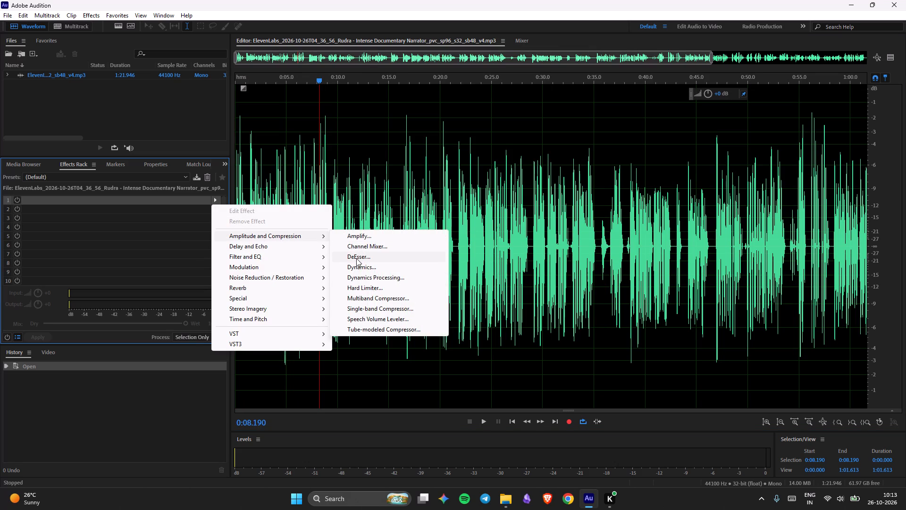
click(356, 258)
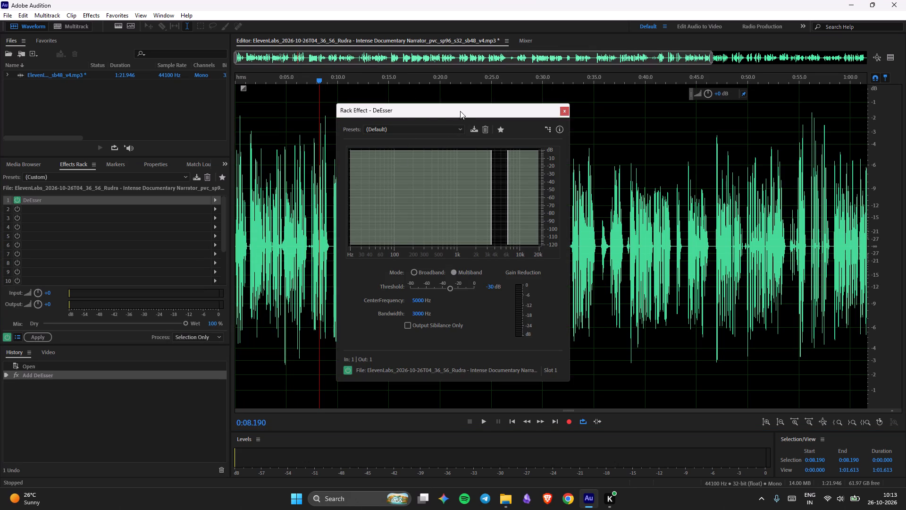
drag(460, 111, 336, 161)
Play the narration through the default DeEsser for a few seconds to examine its frequency spectrum.
key(space)
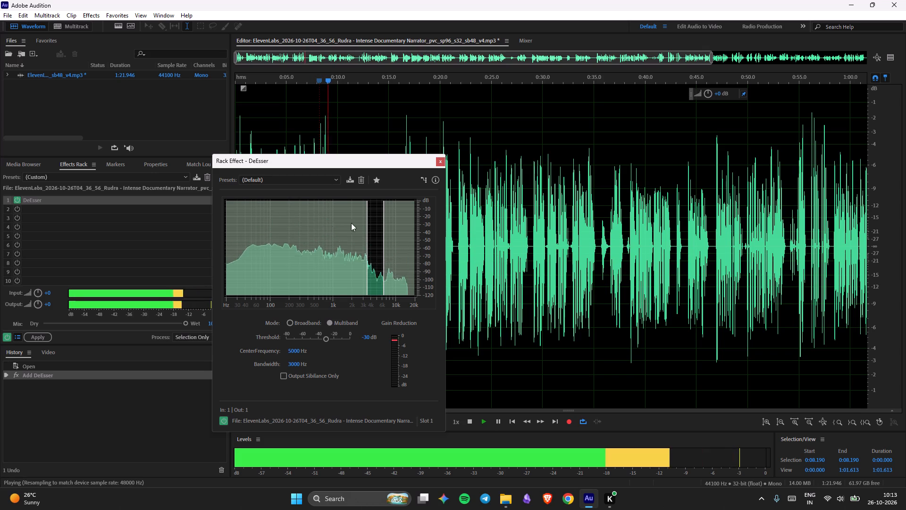
click(349, 256)
click(377, 243)
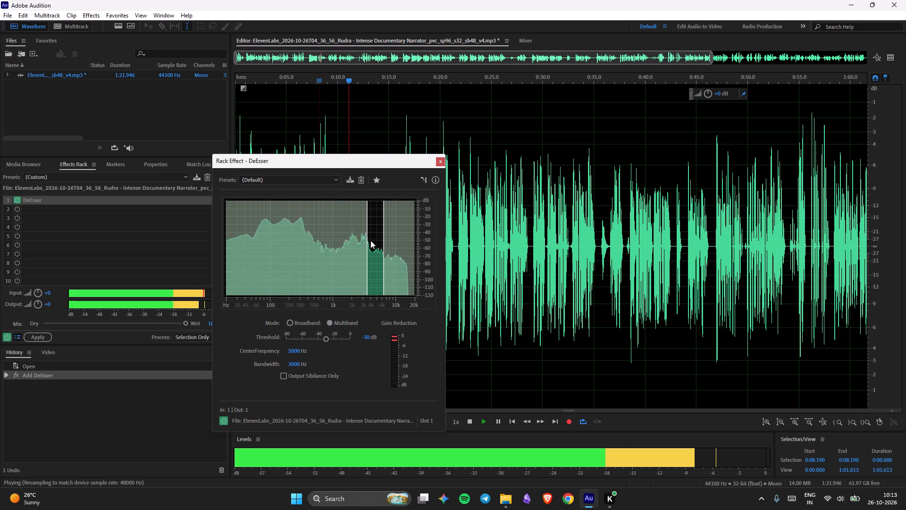
key(space)
click(363, 240)
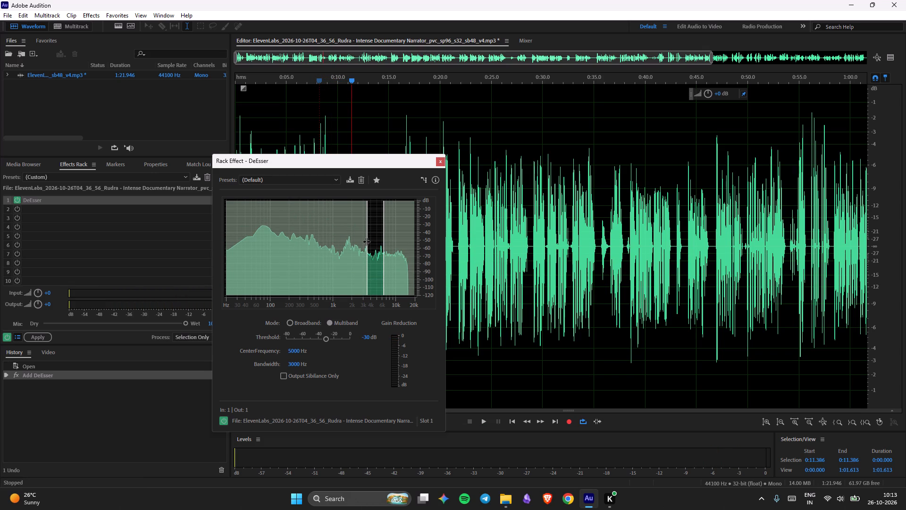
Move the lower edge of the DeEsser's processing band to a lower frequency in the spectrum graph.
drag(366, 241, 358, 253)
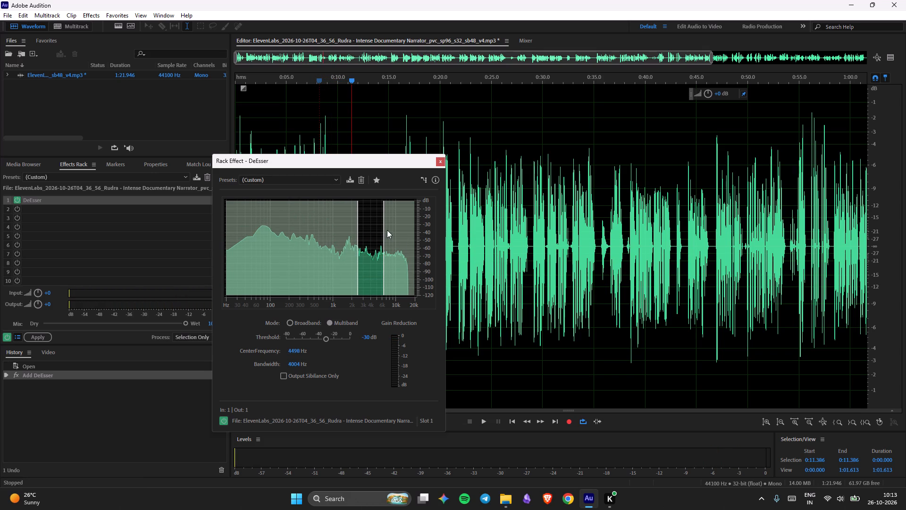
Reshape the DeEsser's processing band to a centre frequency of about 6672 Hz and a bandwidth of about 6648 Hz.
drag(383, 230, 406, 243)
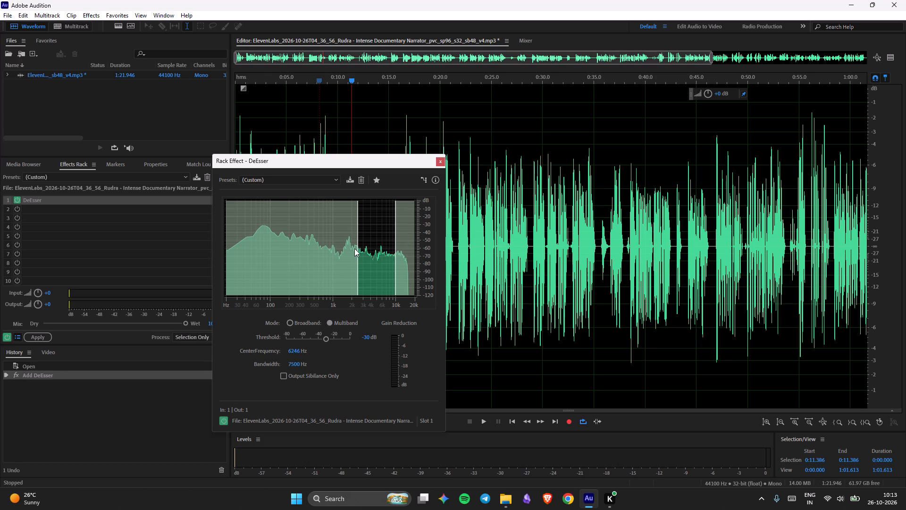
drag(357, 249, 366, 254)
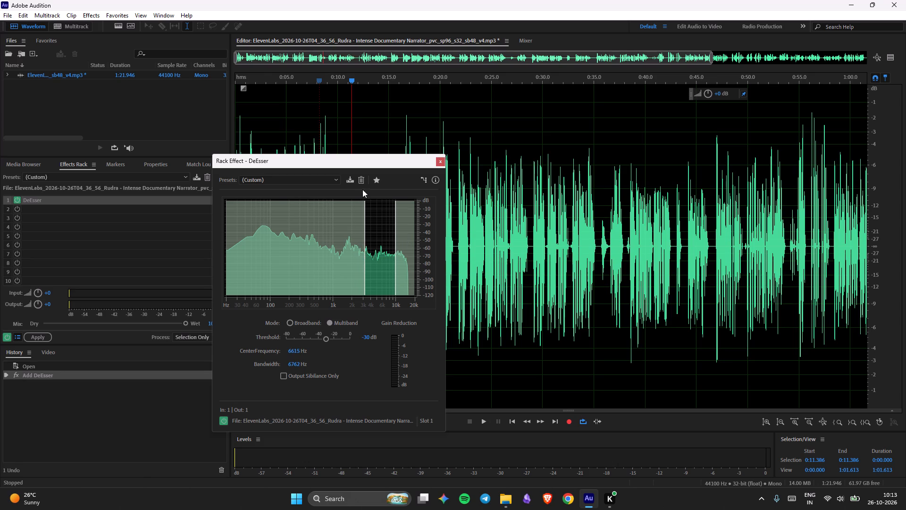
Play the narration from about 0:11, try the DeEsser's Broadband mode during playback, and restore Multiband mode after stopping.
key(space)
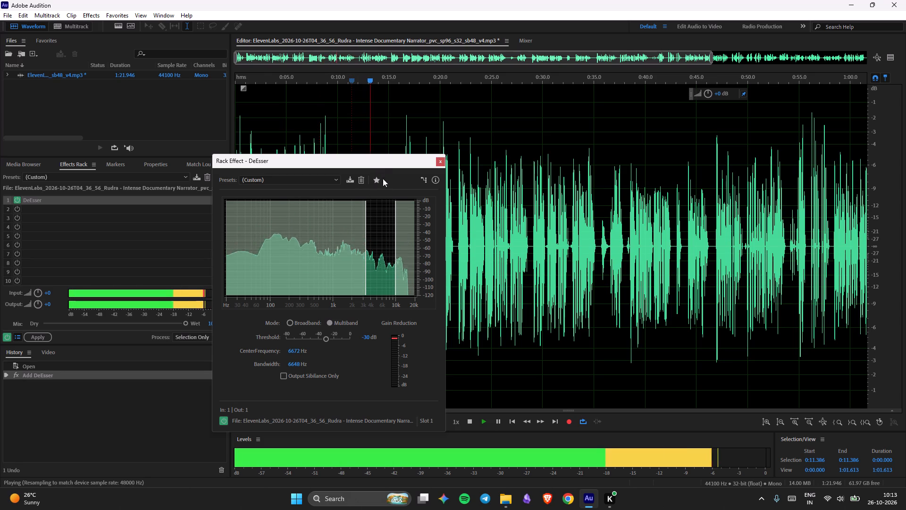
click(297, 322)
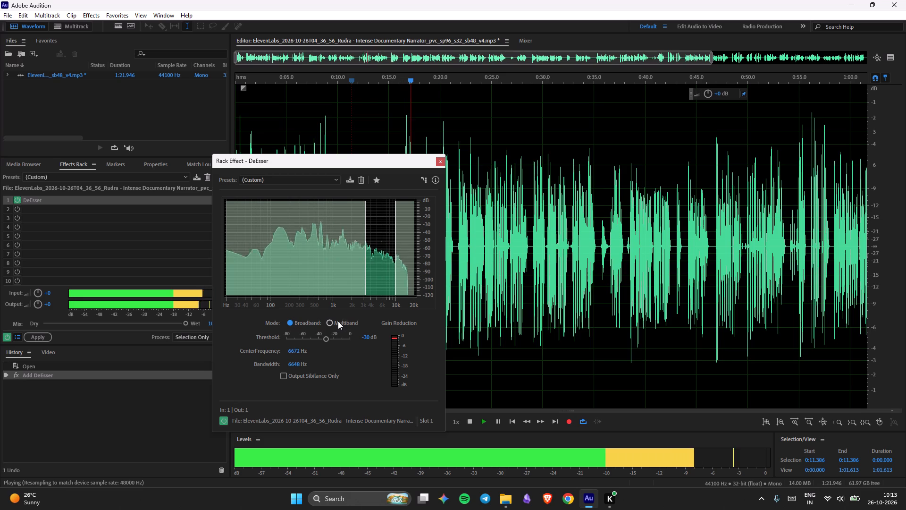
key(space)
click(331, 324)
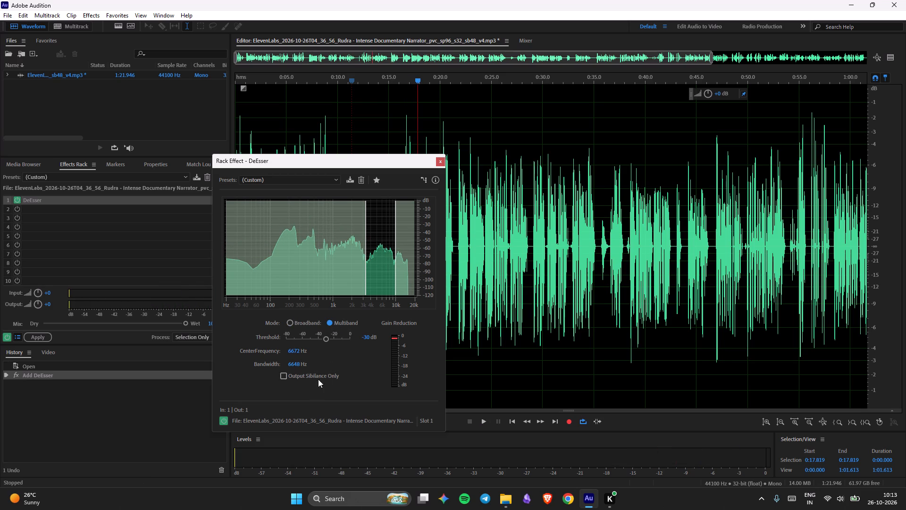
Enable Output Sibilance Only in the DeEsser and listen to about five seconds of the narration from about 0:18.
click(287, 372)
click(285, 375)
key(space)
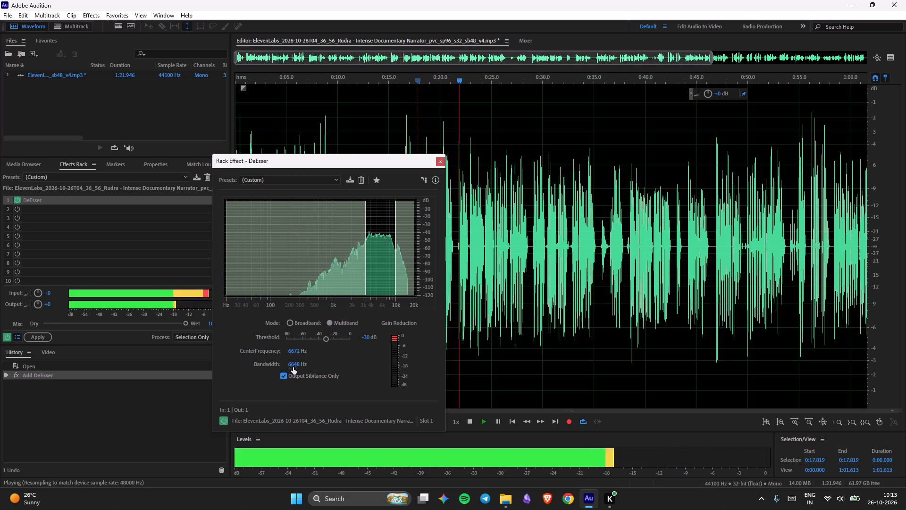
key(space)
Move both edges of the DeEsser's band down, giving a centre frequency of about 1115 Hz and a bandwidth of about 1828 Hz.
drag(371, 233, 363, 242)
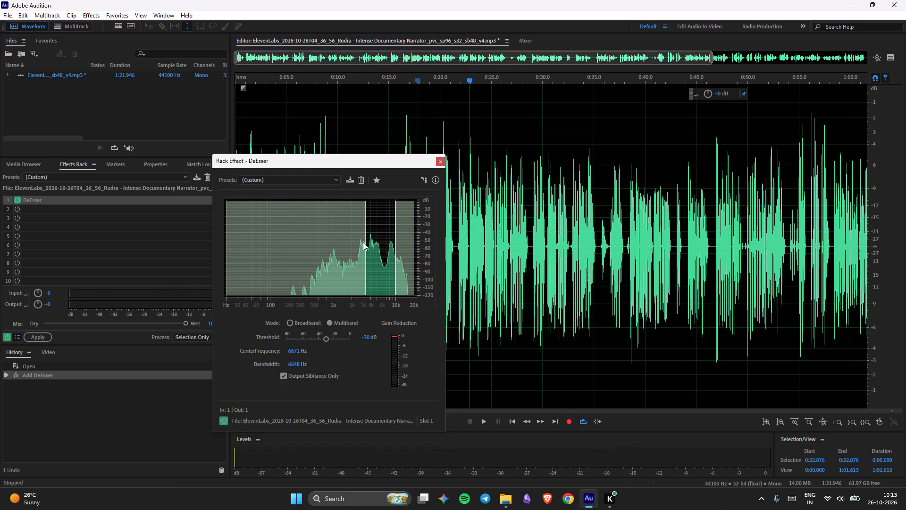
drag(363, 242, 360, 245)
click(379, 277)
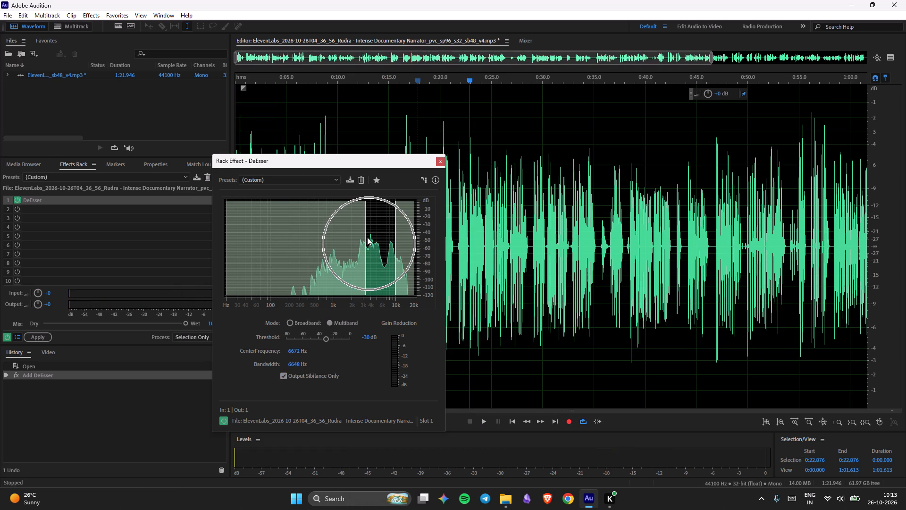
drag(365, 237, 305, 250)
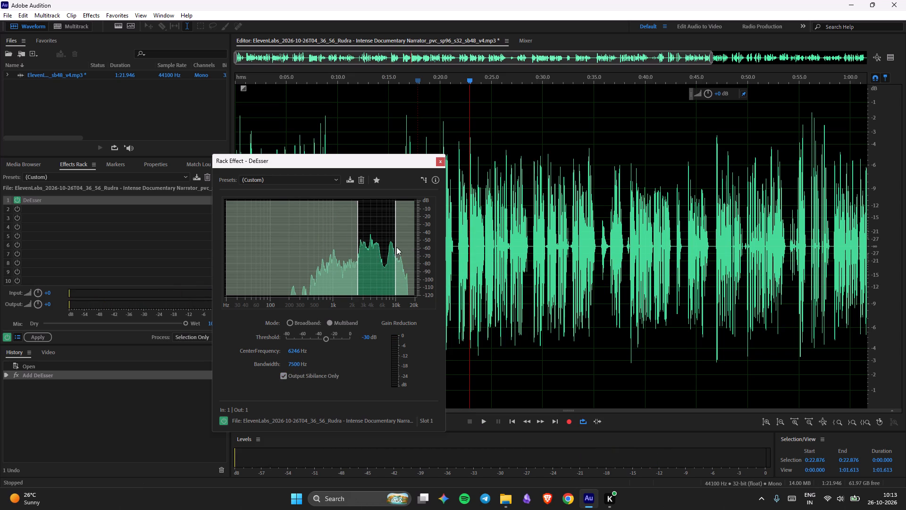
drag(396, 247, 362, 253)
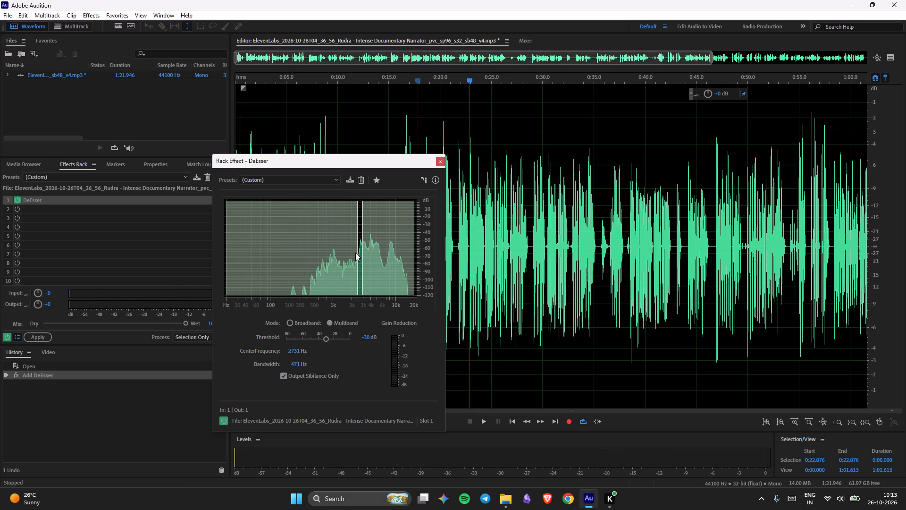
drag(358, 253, 205, 280)
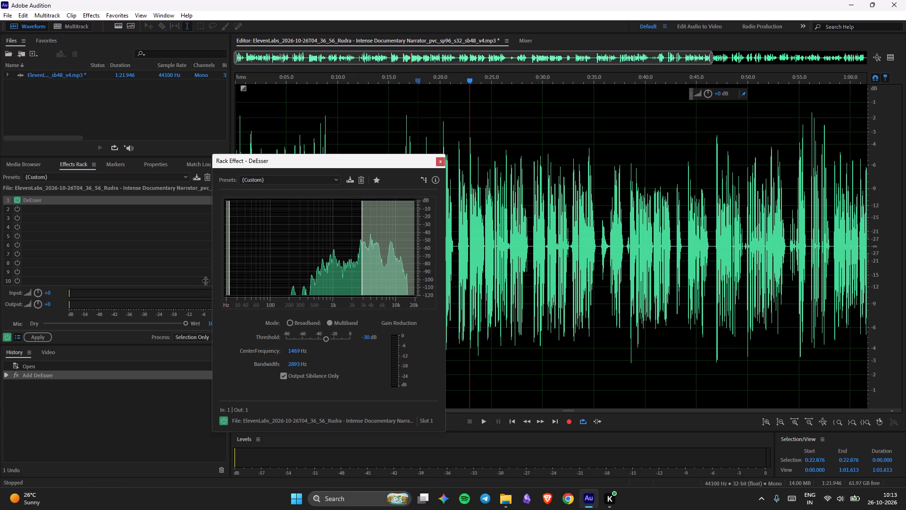
drag(205, 280, 289, 297)
drag(361, 242, 352, 256)
Play the narration from about 0:23 to examine the DeEsser's isolated output in the lowered band.
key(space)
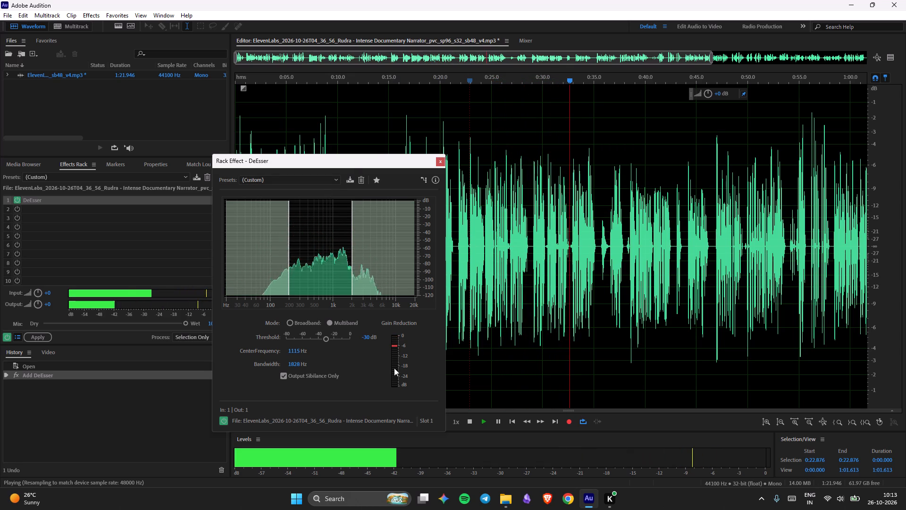
Compare the narration with the DeEsser bypassed and re-enabled during playback, with its window enlarged and repositioned, and stop playback.
drag(445, 433, 531, 442)
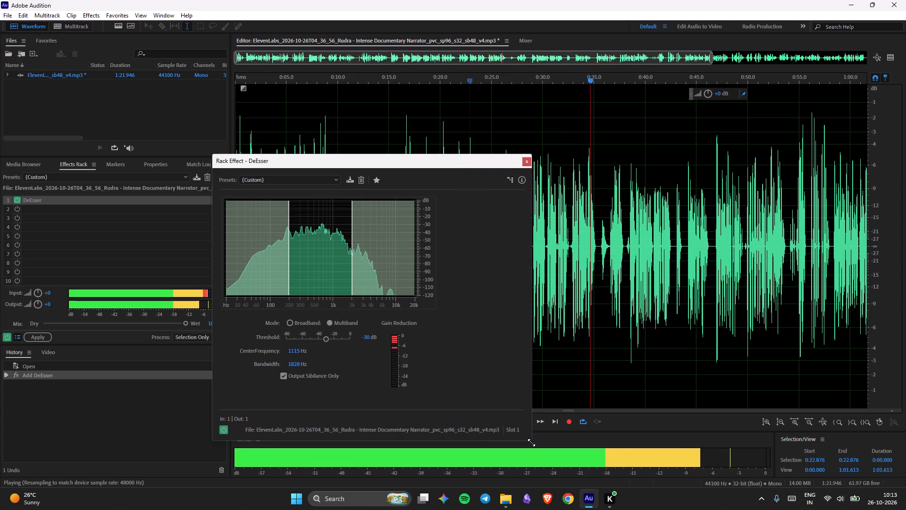
drag(531, 442, 503, 438)
drag(369, 166, 391, 152)
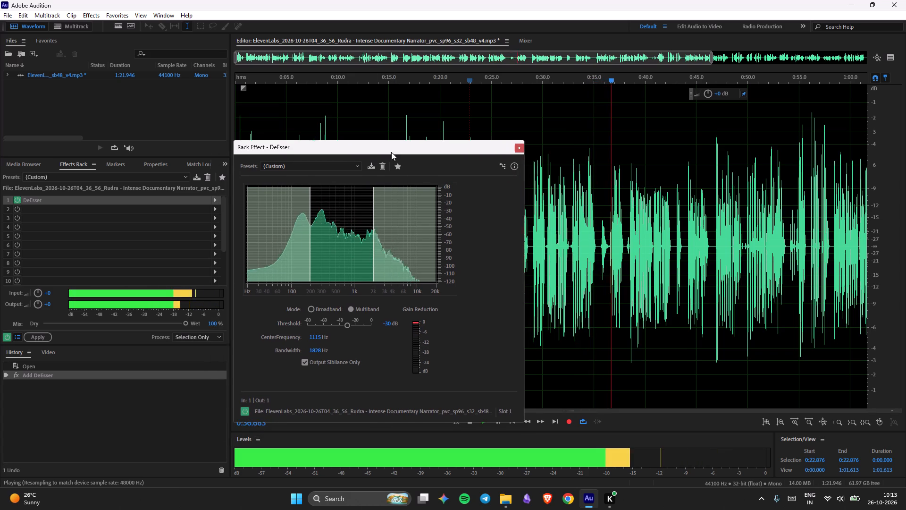
drag(391, 152, 393, 152)
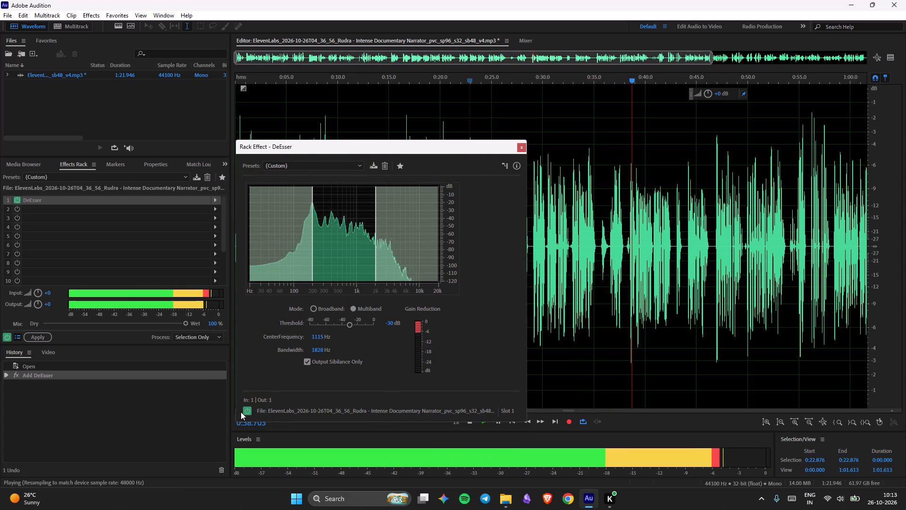
click(241, 412)
click(244, 412)
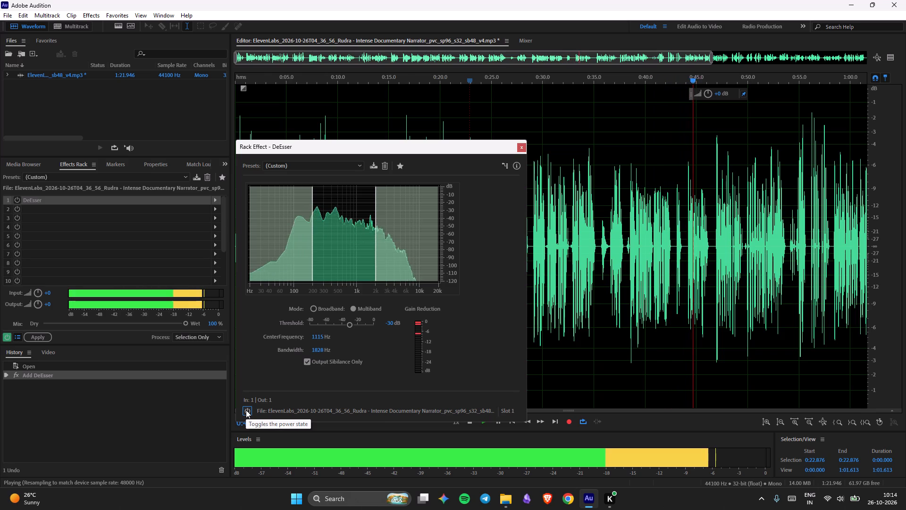
click(246, 410)
key(space)
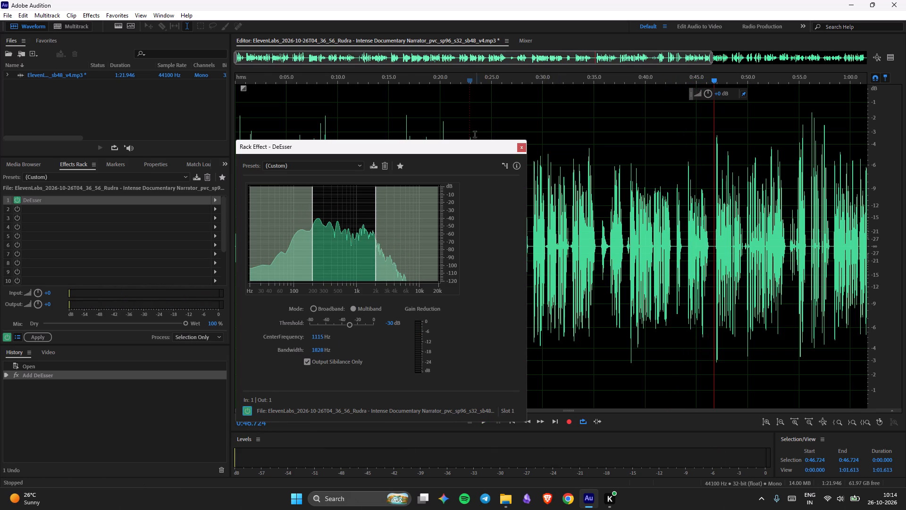
Look at the DeEsser's channel map editor and return to its main settings.
click(504, 169)
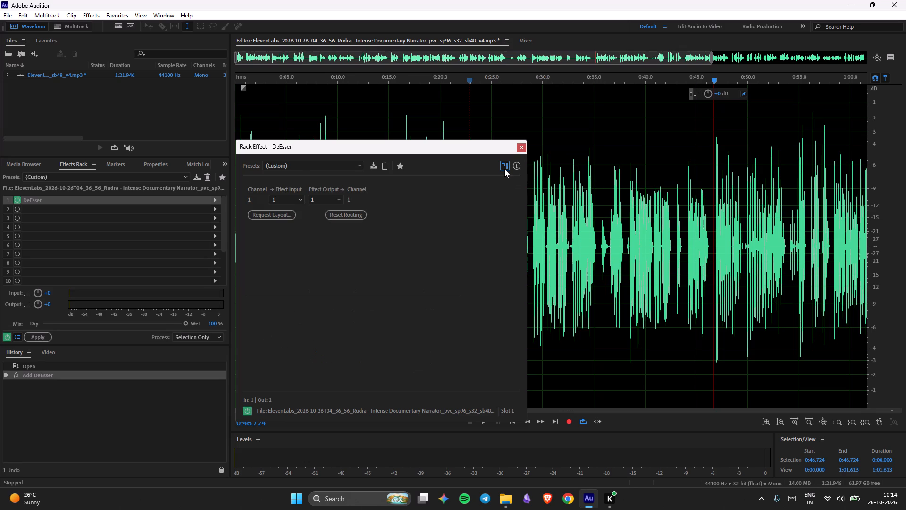
click(504, 169)
click(357, 235)
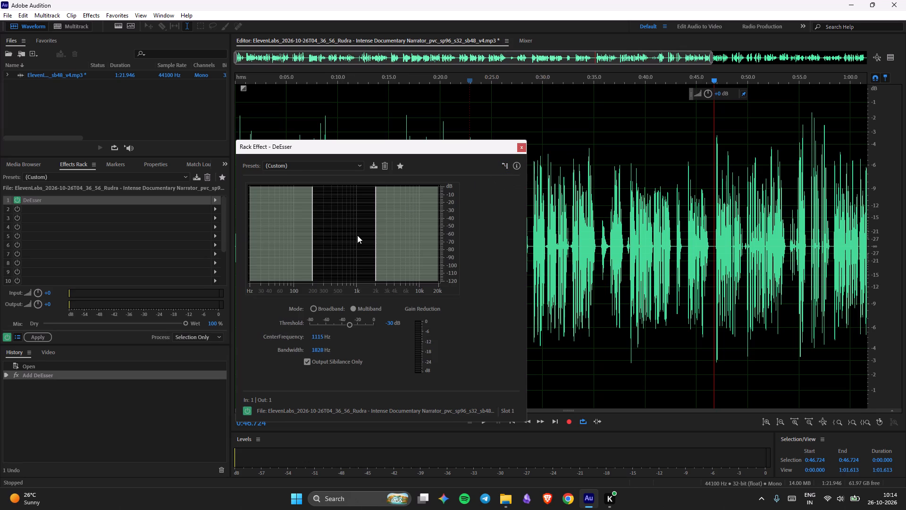
Sweep the DeEsser's center frequency while the narration plays and settle on 508 Hz.
key(space)
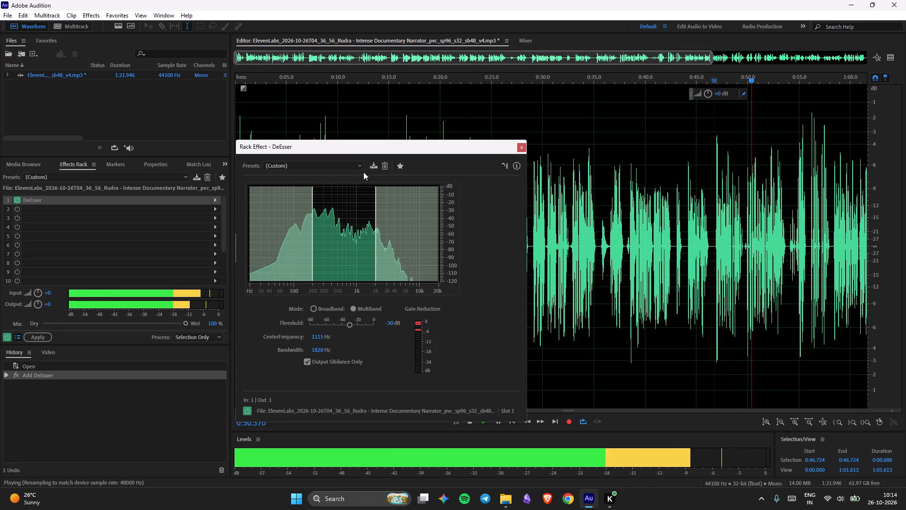
drag(319, 337, 299, 340)
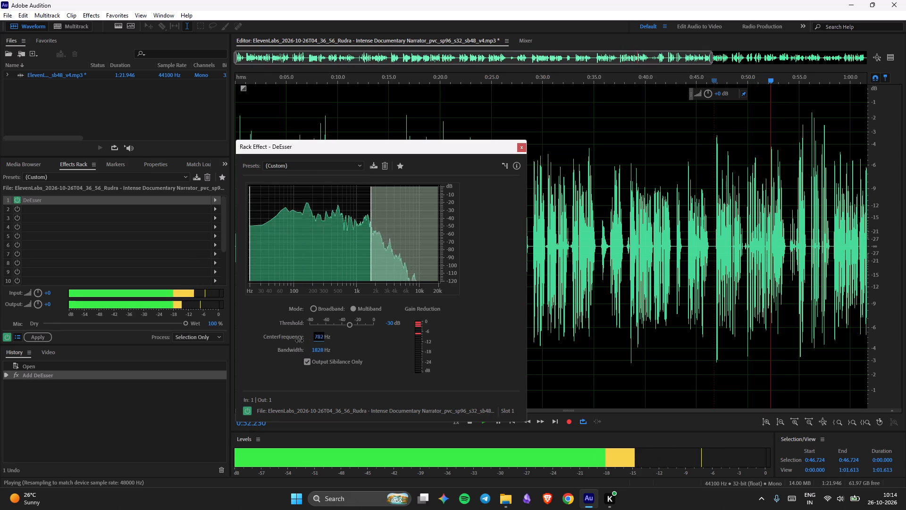
drag(299, 340, 306, 342)
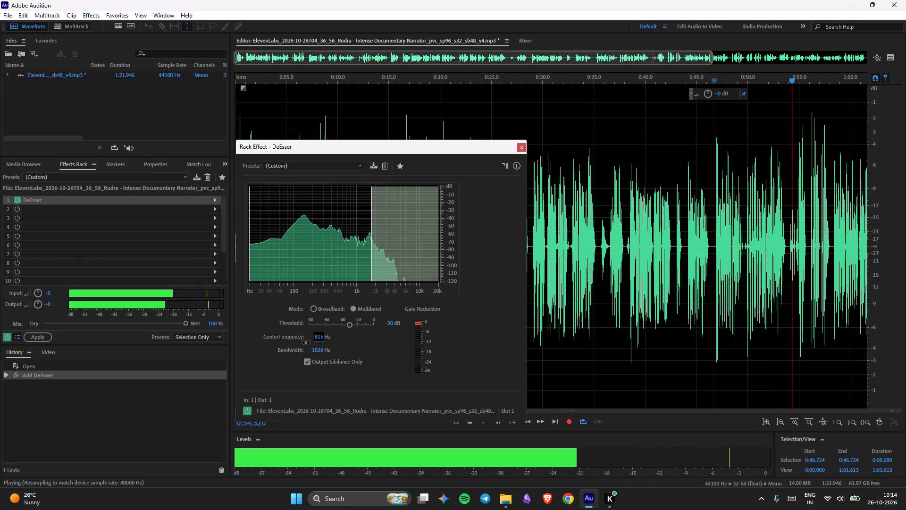
drag(306, 342, 346, 334)
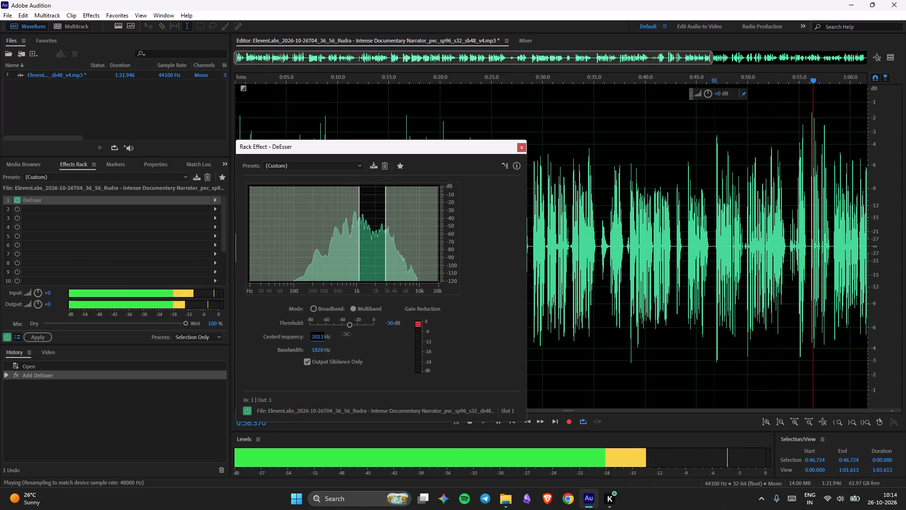
drag(346, 334, 397, 332)
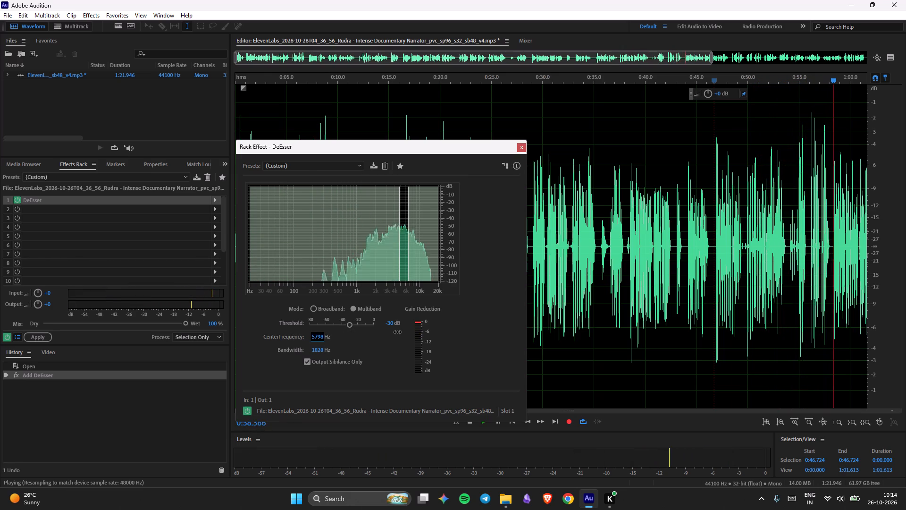
drag(397, 332, 348, 347)
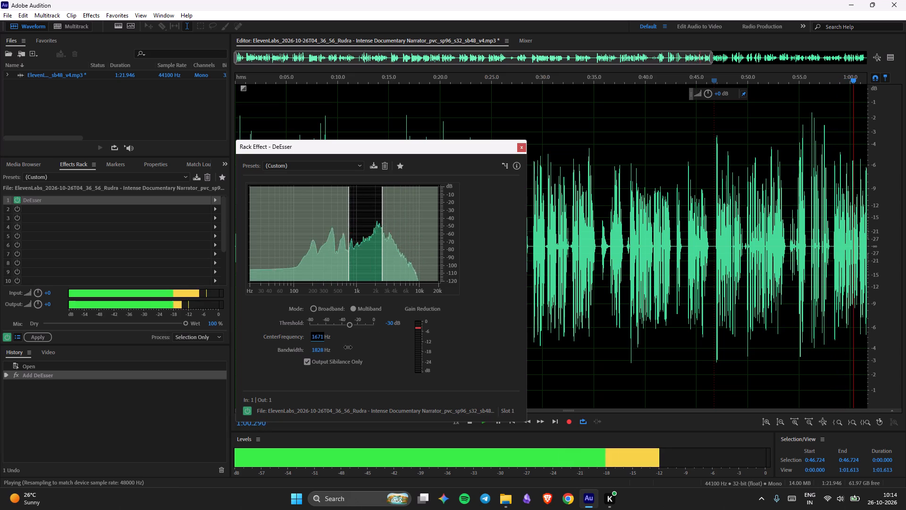
drag(348, 347, 301, 362)
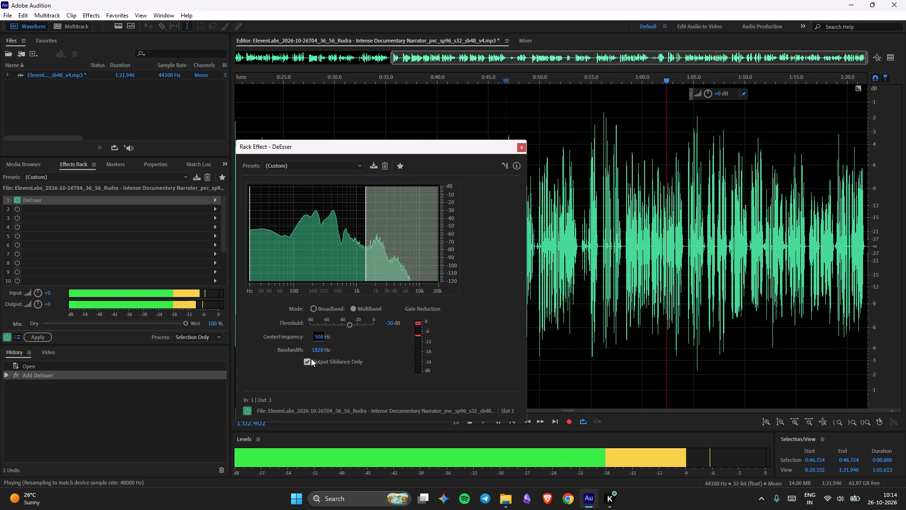
Try wide and narrow DeEsser bandwidths during playback and settle on 351 Hz.
drag(316, 351, 478, 348)
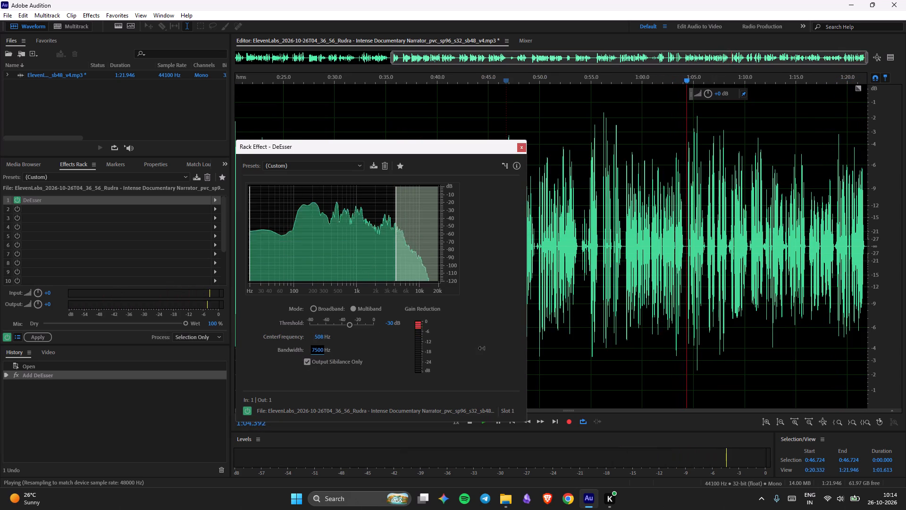
drag(478, 348, 357, 365)
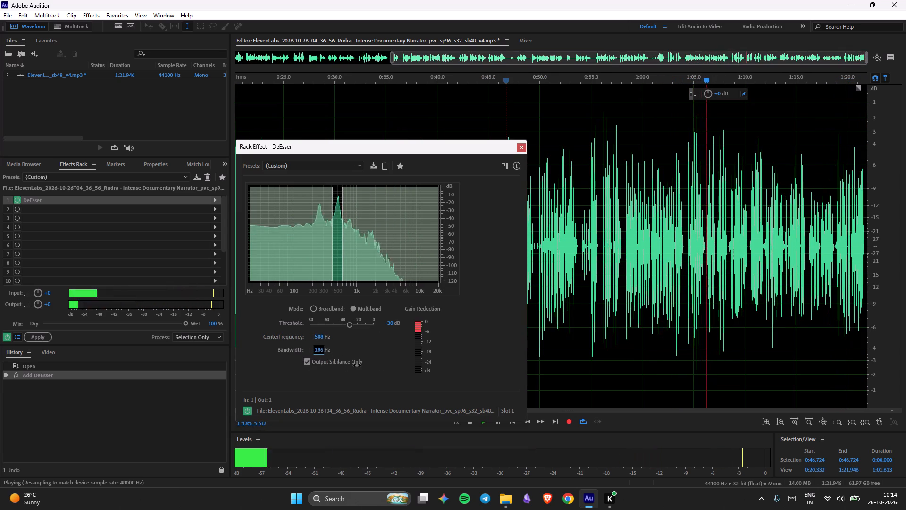
drag(357, 365, 373, 360)
Try several DeEsser threshold levels during playback and raise the threshold to -1.2 dB.
drag(351, 324, 349, 330)
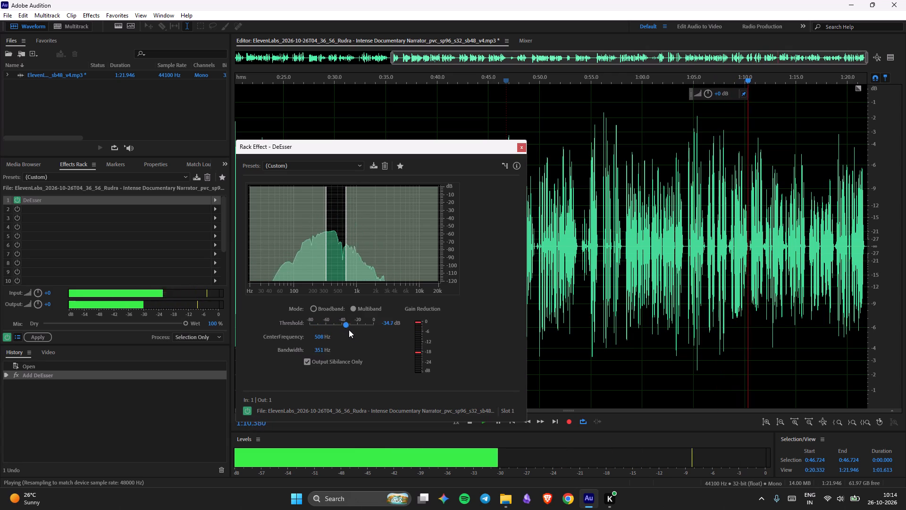
drag(349, 330, 372, 330)
drag(370, 323, 351, 326)
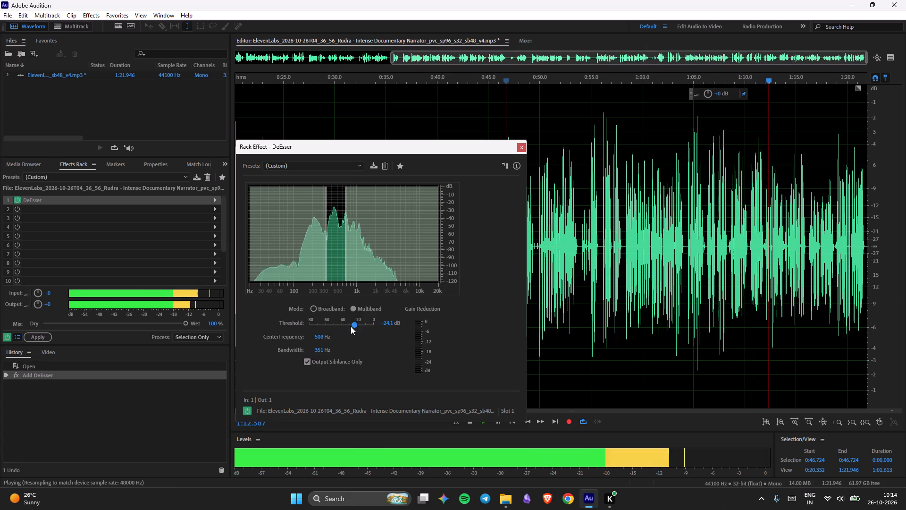
drag(351, 326, 355, 328)
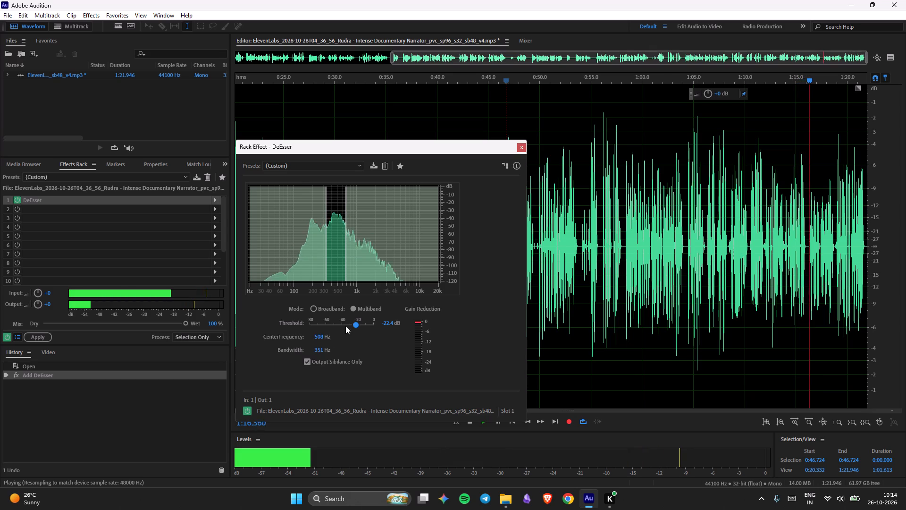
drag(355, 324, 372, 324)
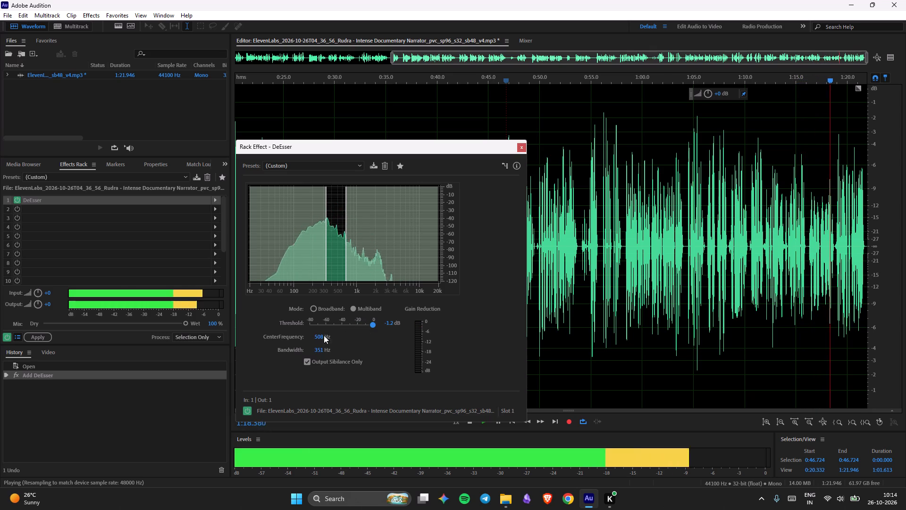
Retune the DeEsser during playback, widening its bandwidth to 1507 Hz and moving its center frequency to 1411 Hz.
drag(322, 335, 241, 352)
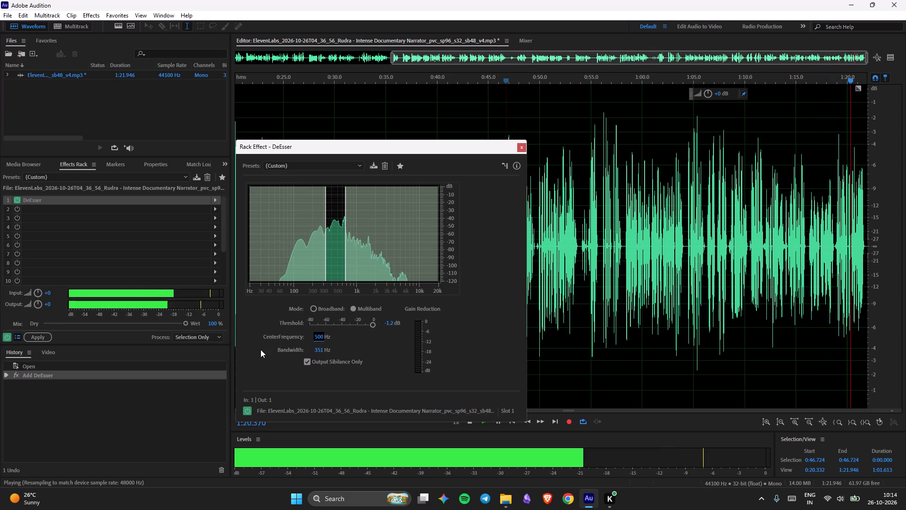
drag(319, 336, 340, 334)
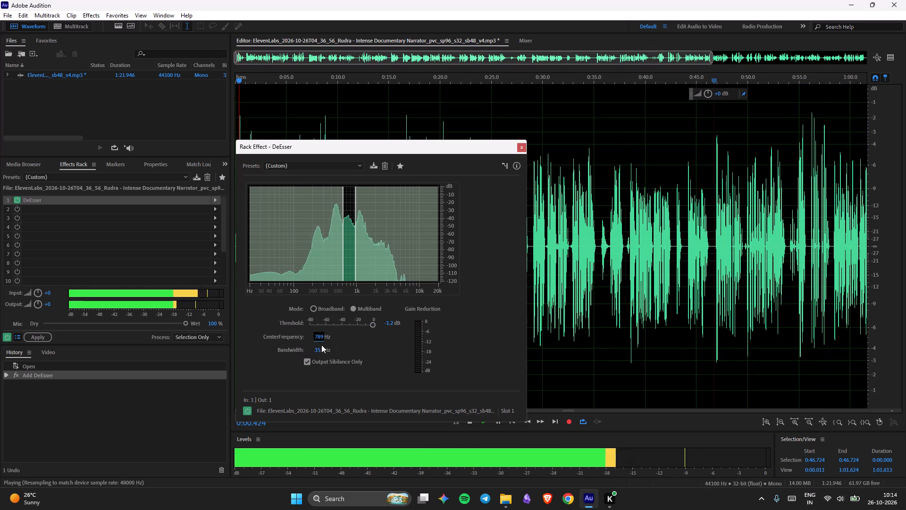
drag(318, 348, 370, 352)
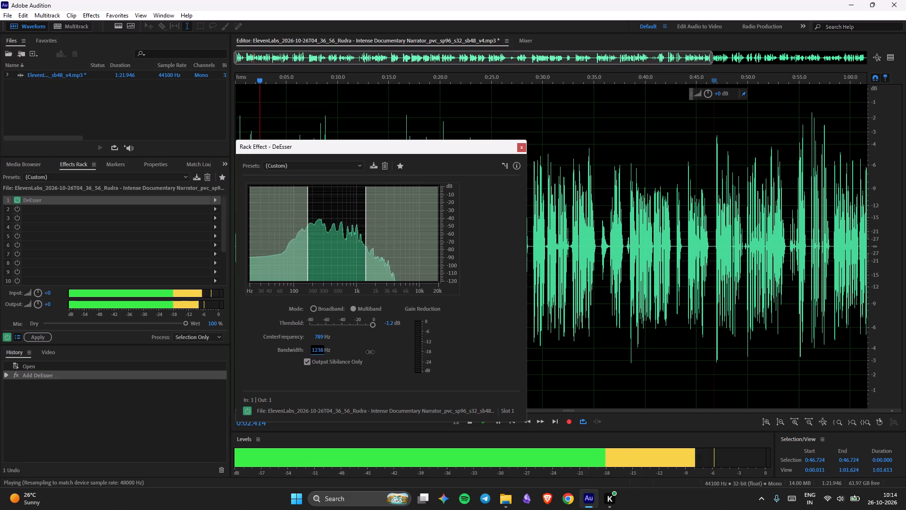
drag(370, 352, 369, 352)
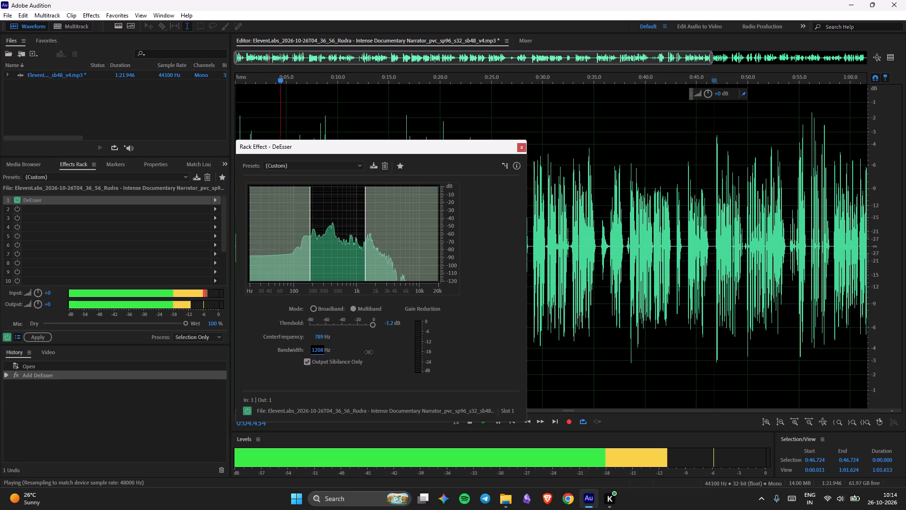
drag(369, 352, 373, 348)
drag(321, 338, 310, 338)
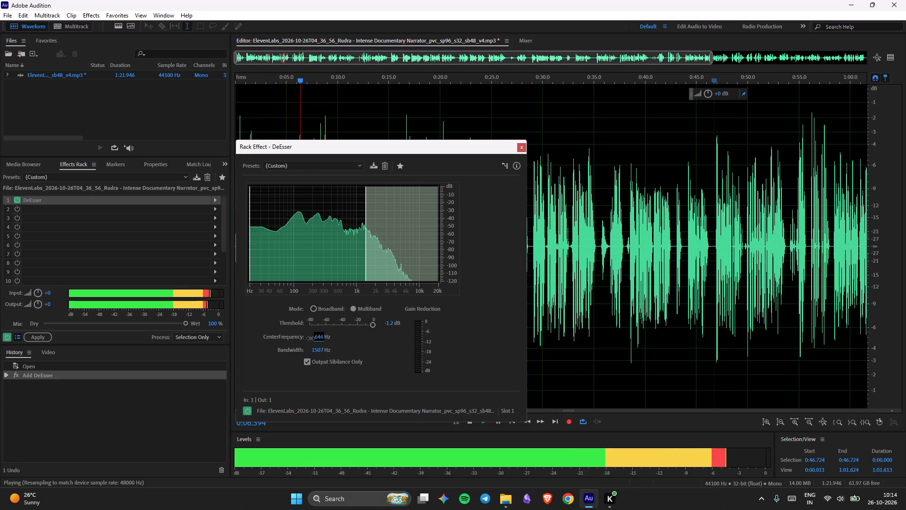
drag(310, 338, 349, 336)
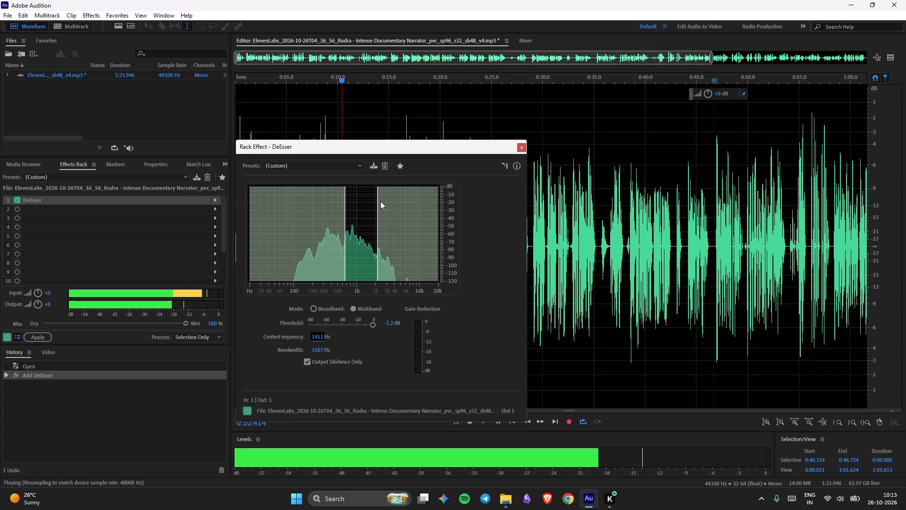
Stop playback, close the DeEsser settings and switch the DeEsser off in rack slot 1.
key(space)
click(519, 146)
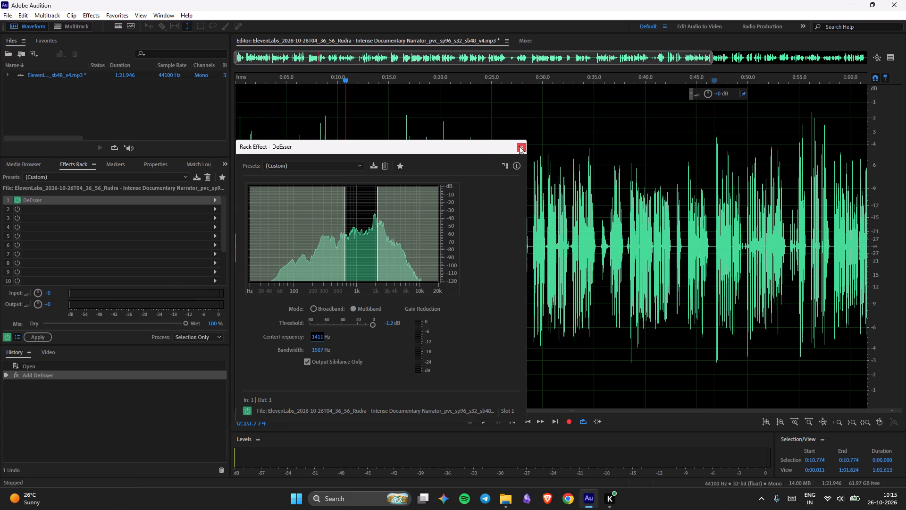
click(17, 198)
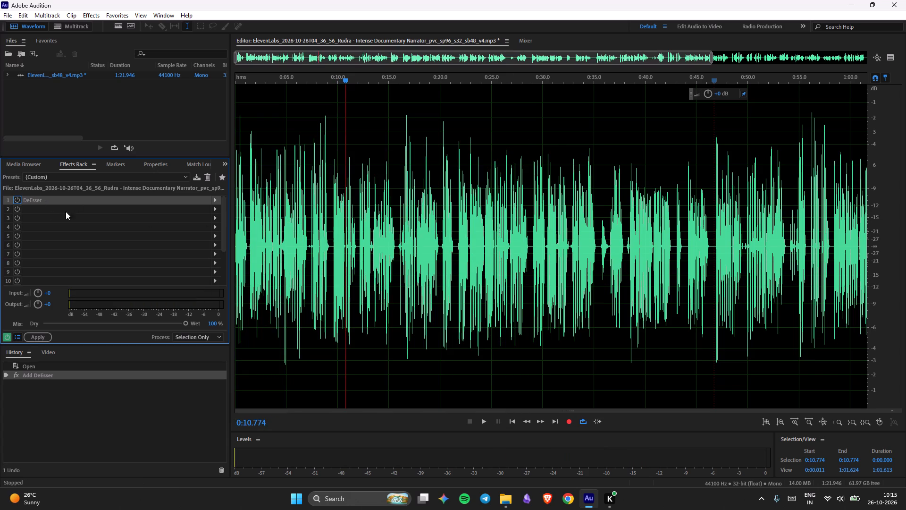
Add the Echo effect to rack slot 2 and listen briefly to the narration with its default settings.
click(170, 209)
click(217, 209)
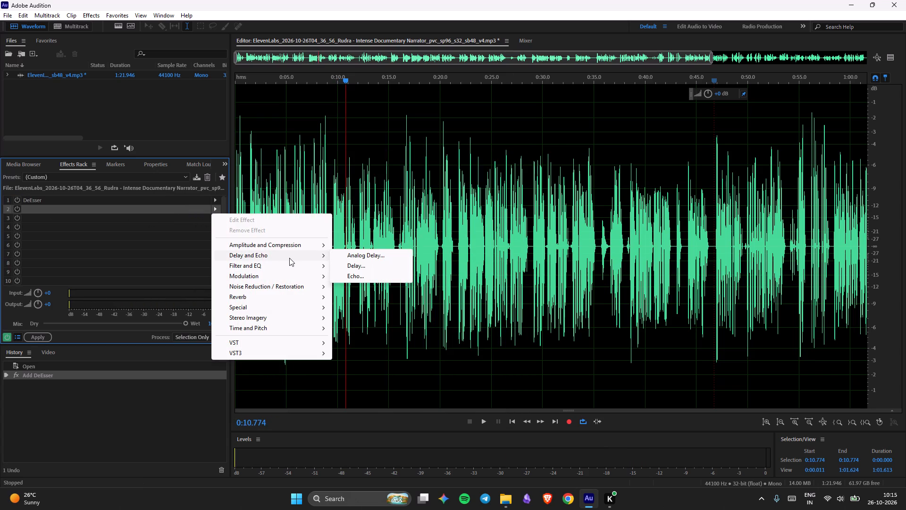
drag(342, 273, 344, 273)
drag(344, 273, 351, 272)
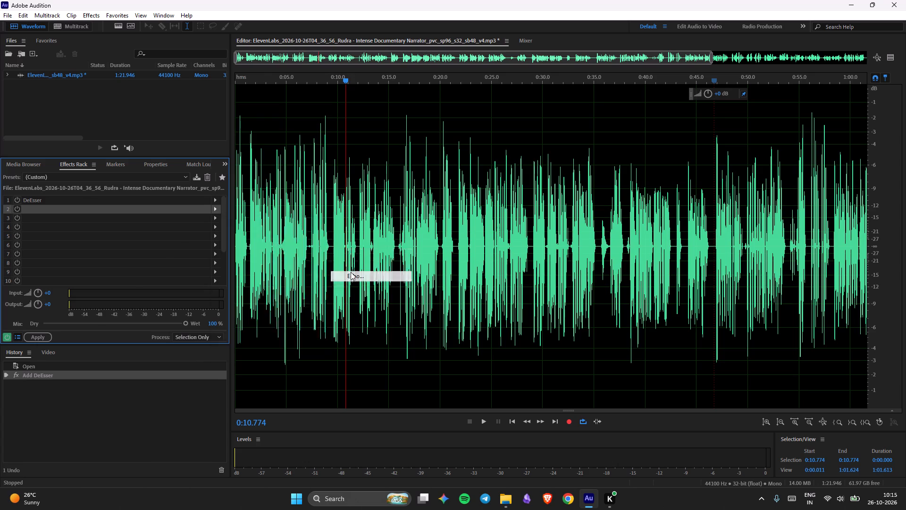
drag(426, 149, 420, 192)
key(space)
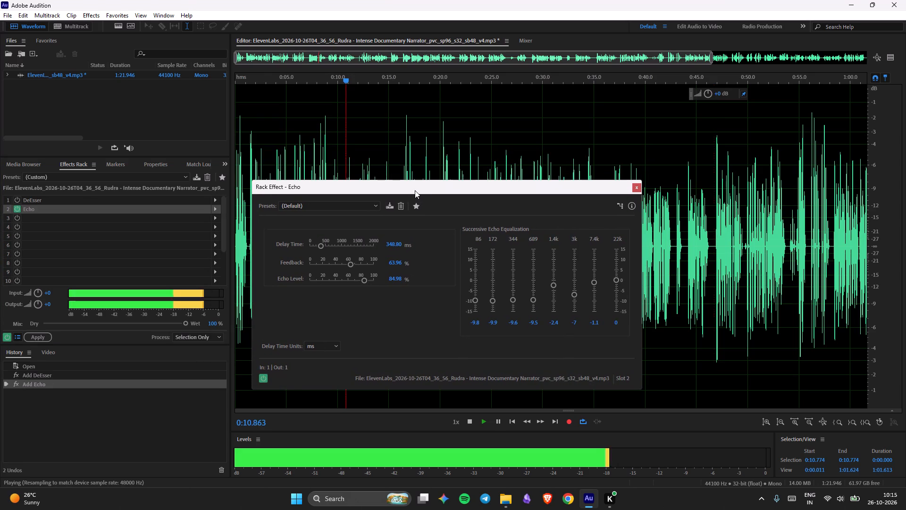
drag(408, 190, 408, 185)
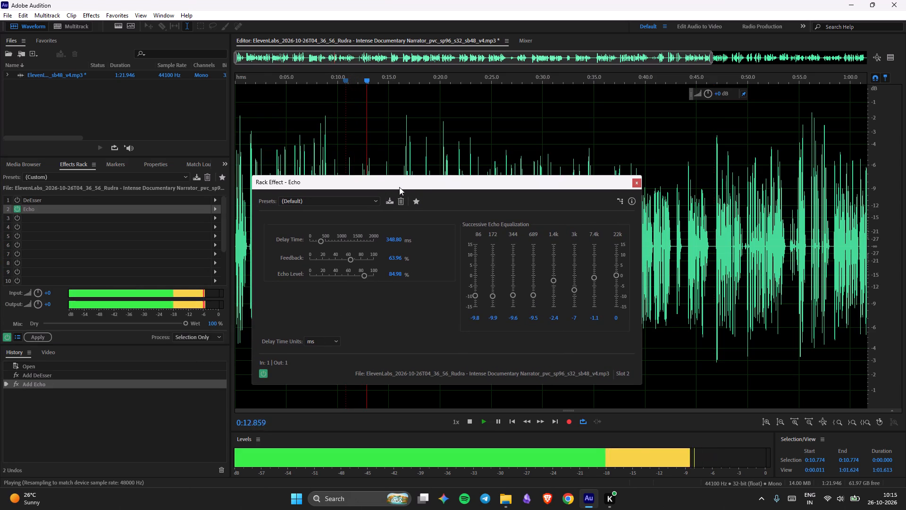
key(space)
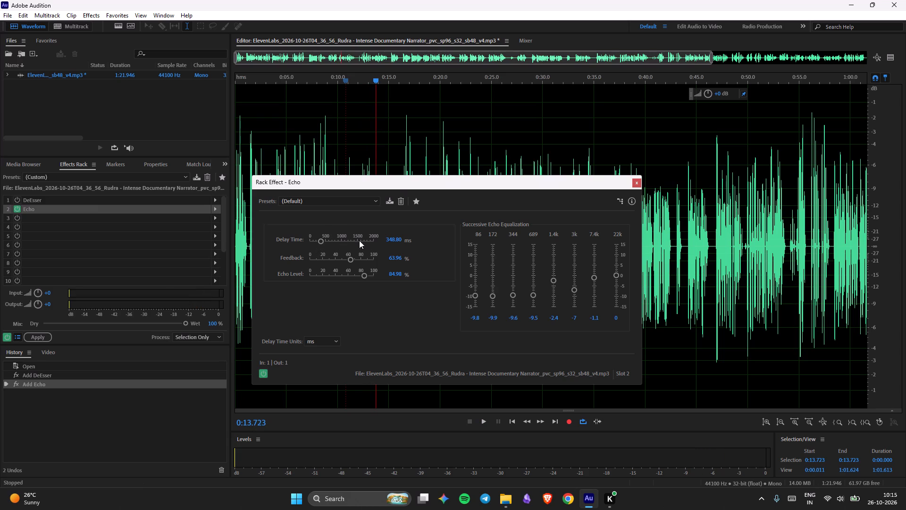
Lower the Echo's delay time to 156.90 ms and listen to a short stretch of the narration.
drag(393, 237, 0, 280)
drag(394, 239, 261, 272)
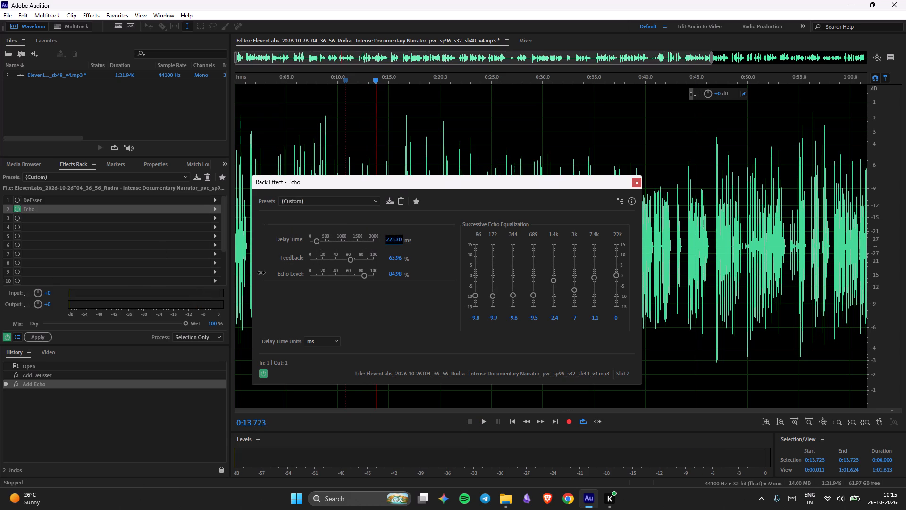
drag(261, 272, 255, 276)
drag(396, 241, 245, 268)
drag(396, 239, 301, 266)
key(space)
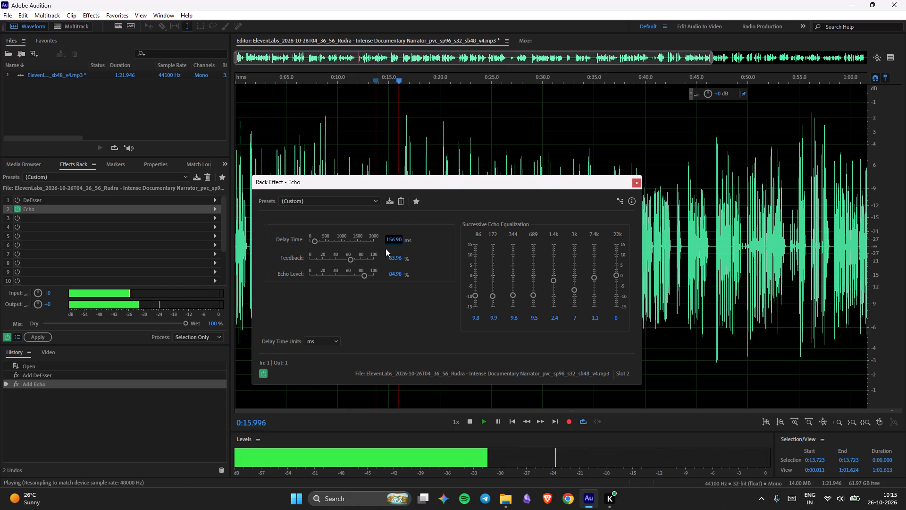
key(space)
Change the Echo's delay time units to beats and briefly test playback.
click(322, 341)
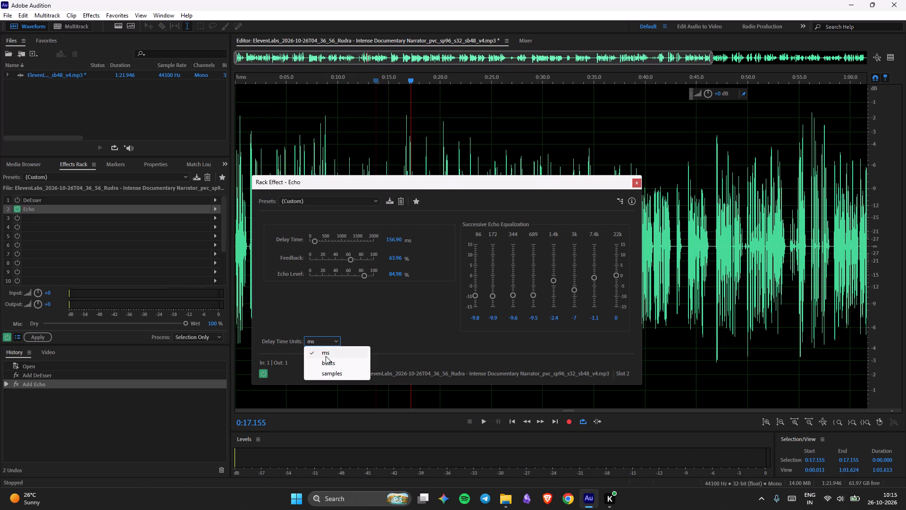
click(326, 363)
key(space)
key(space)
Try Echo delay times of 4.00, 3.10 and 2.30 beats by ear and settle on 0.00 beats.
drag(398, 240, 357, 255)
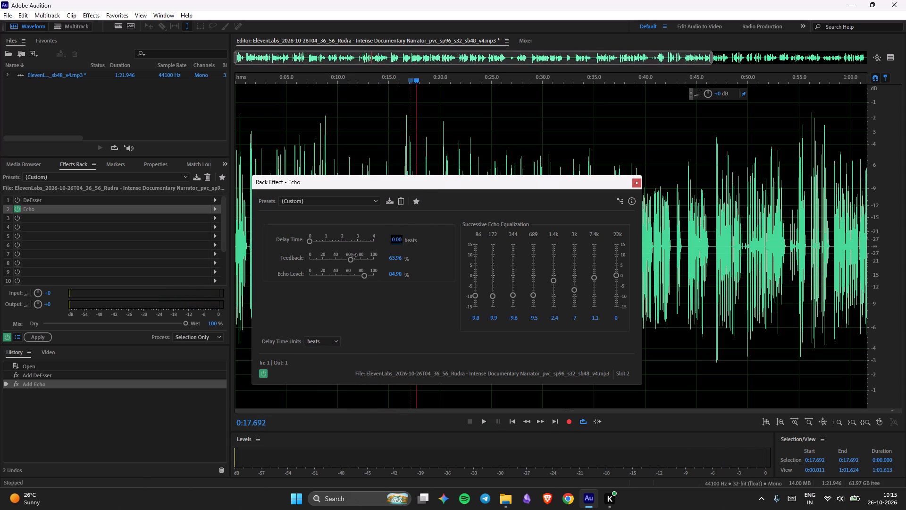
drag(357, 255, 407, 271)
key(space)
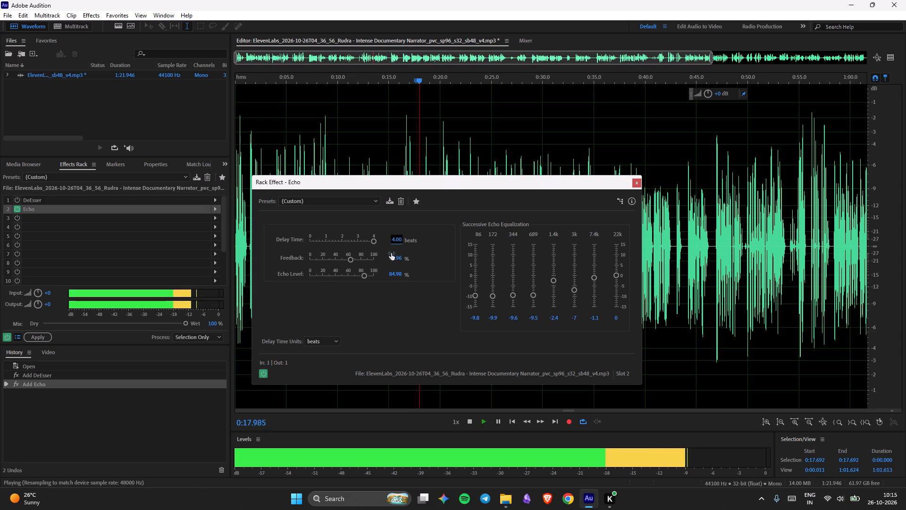
key(space)
click(398, 241)
key(space)
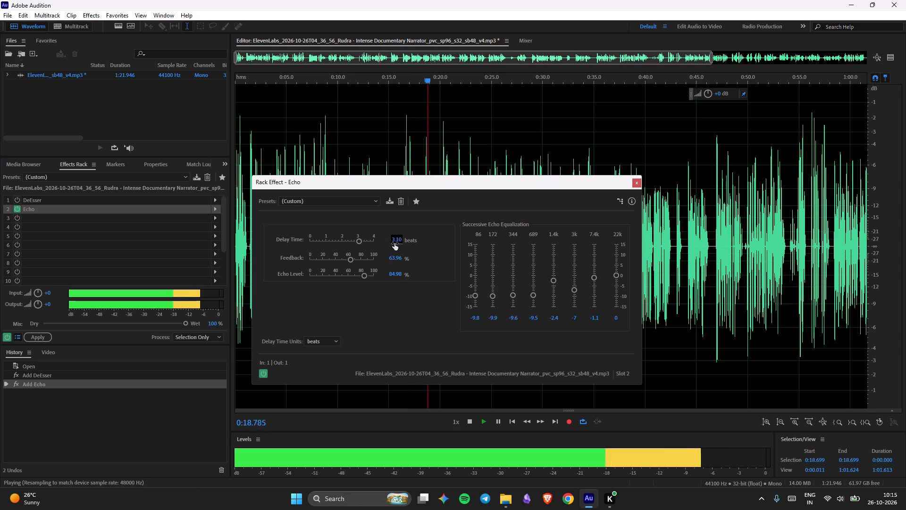
click(396, 243)
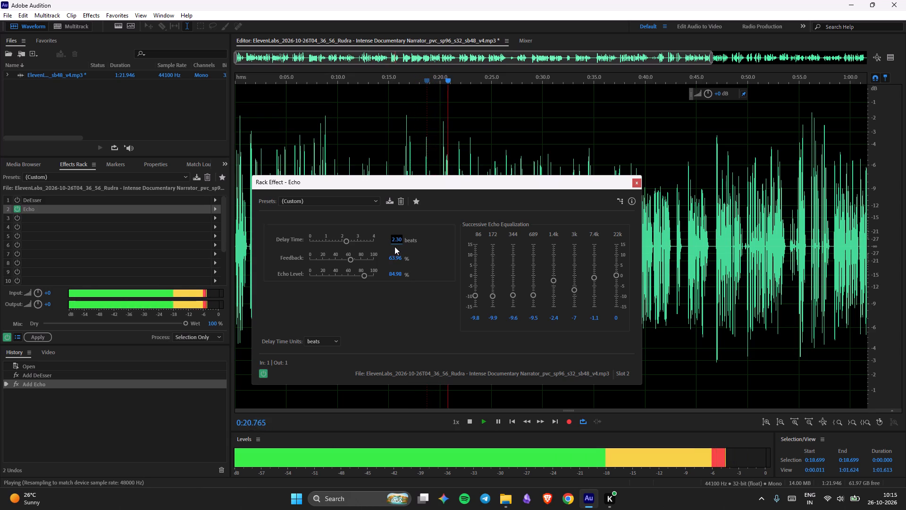
click(396, 241)
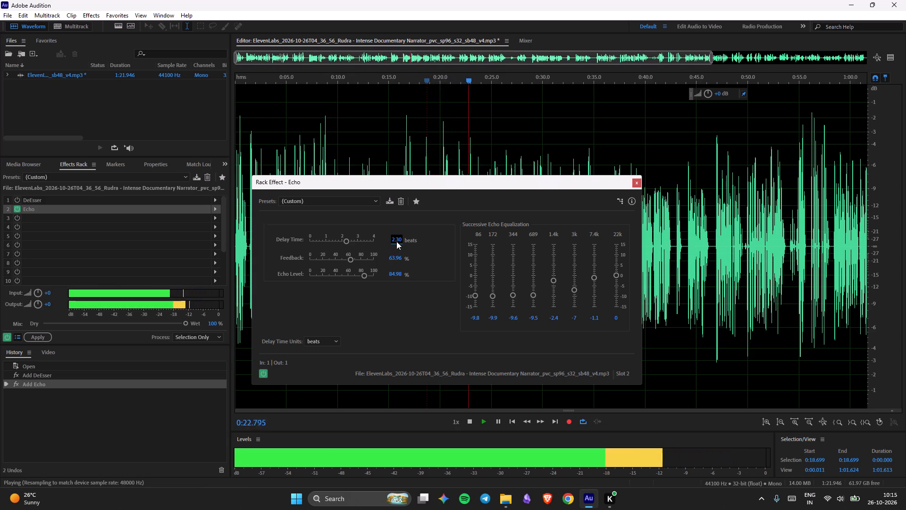
key(space)
key(space)
Listen to the Echo from several earlier points in the narration's first ten seconds.
drag(400, 80, 336, 85)
key(space)
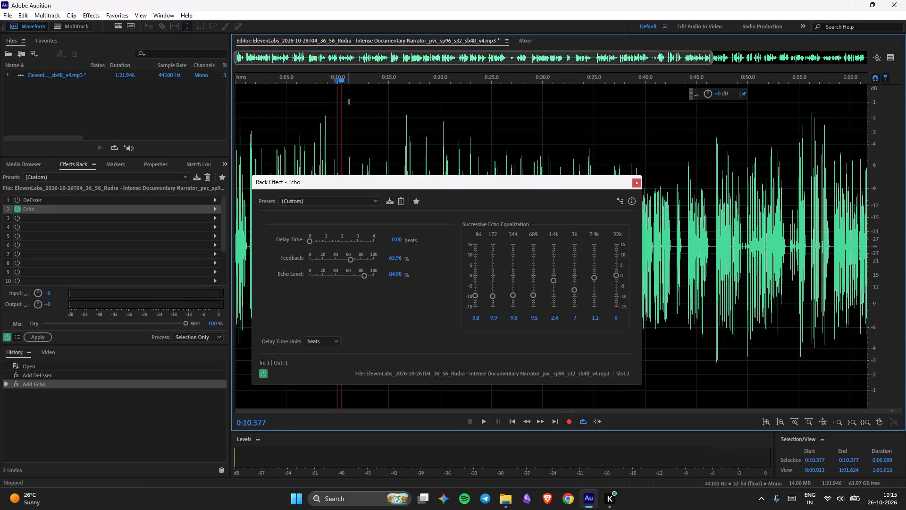
key(space)
click(327, 79)
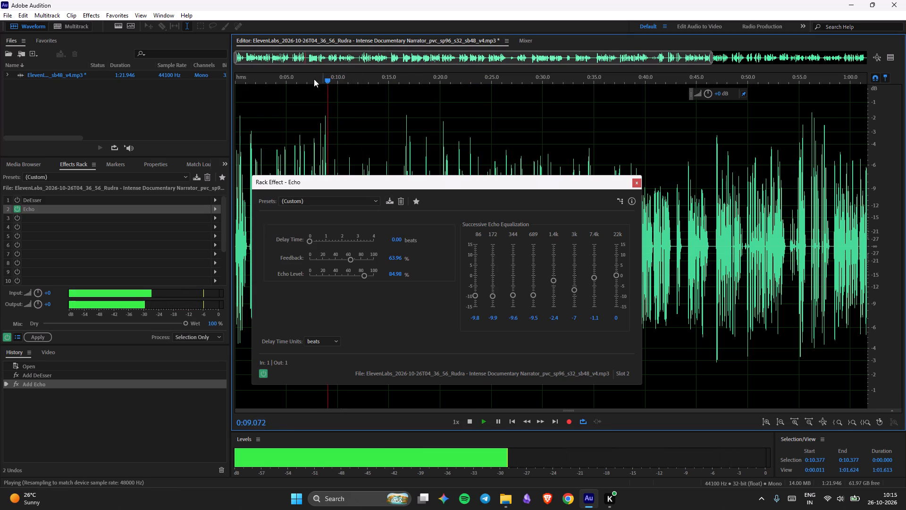
key(space)
click(301, 79)
click(281, 81)
key(space)
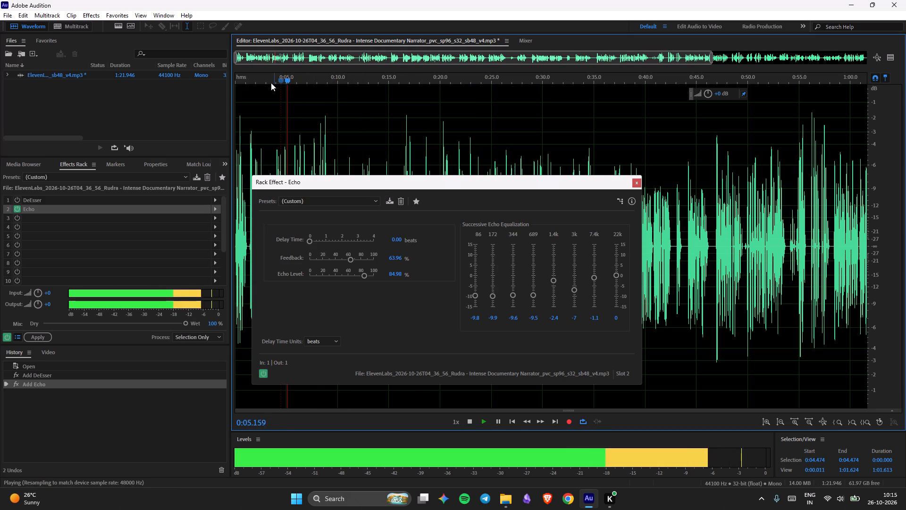
click(269, 83)
key(space)
key(space)
key(space)
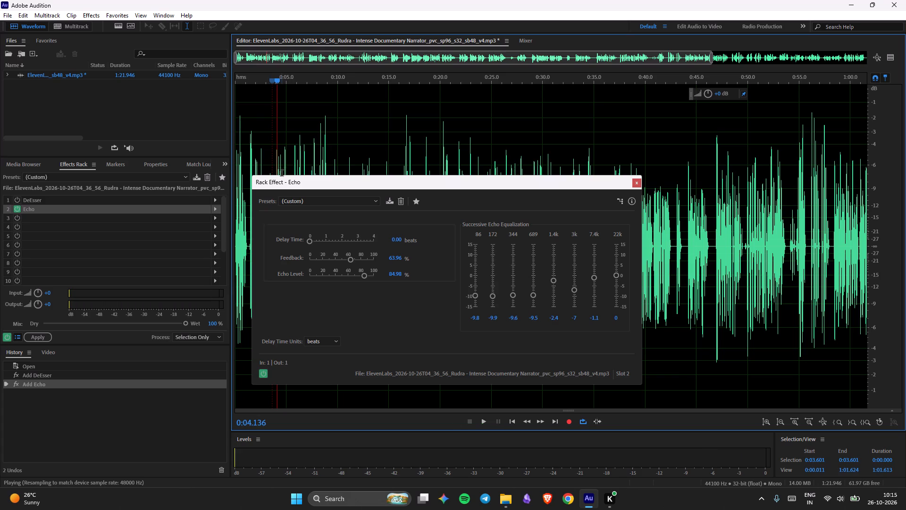
Select the narration's opening passage from the start to about 0:09.5.
drag(282, 187, 274, 330)
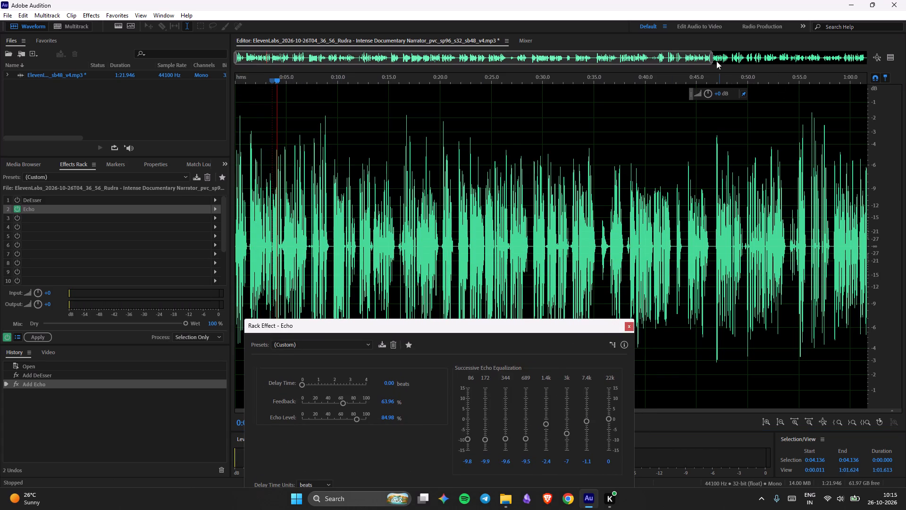
drag(713, 57, 333, 90)
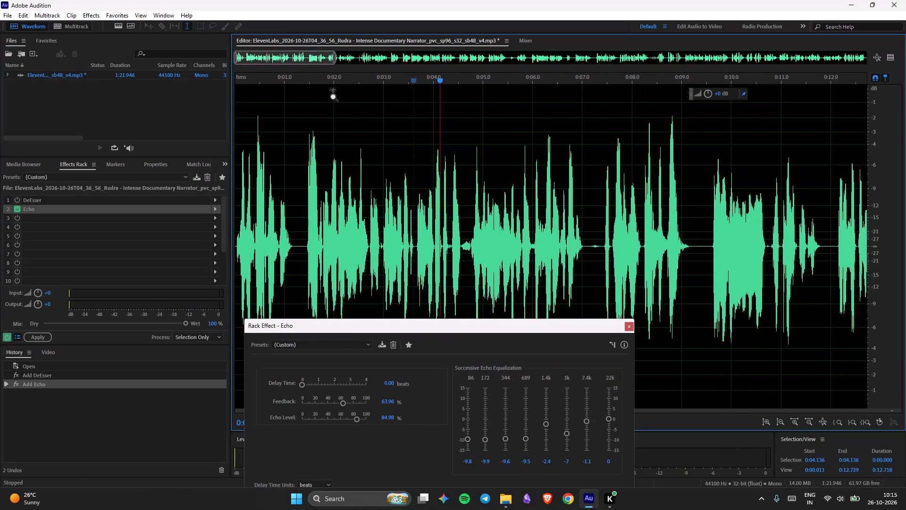
drag(333, 90, 314, 97)
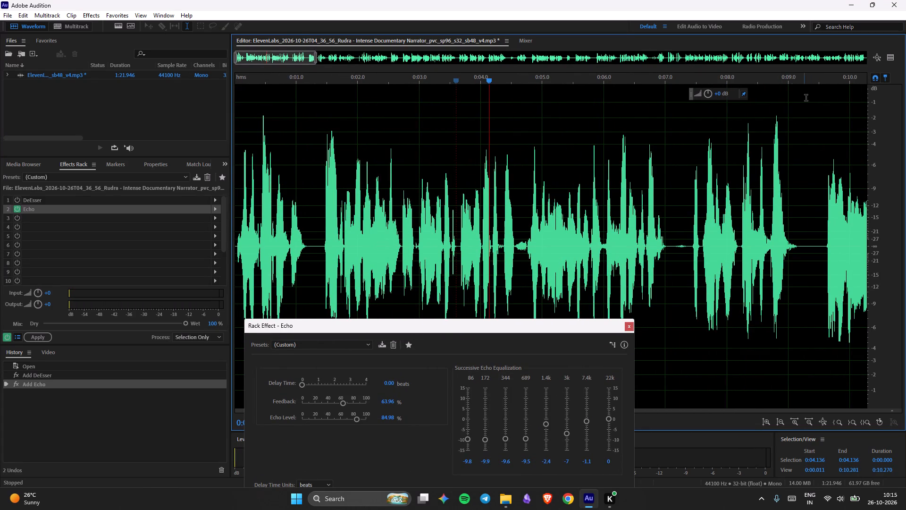
drag(820, 97, 19, 186)
Play the selected opening passage with the Echo on and examine its waveform.
key(space)
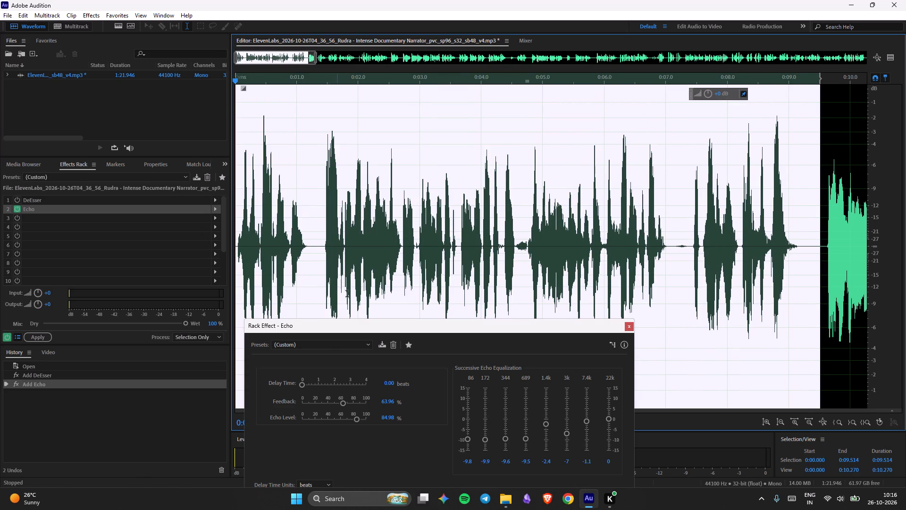
scroll(392, 306, down, 1)
scroll(403, 263, down, 4)
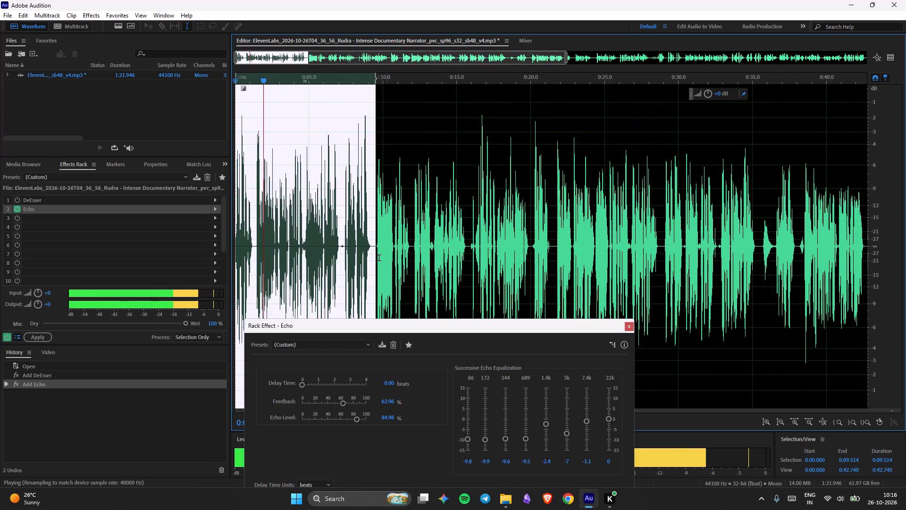
scroll(369, 254, up, 2)
scroll(369, 251, down, 3)
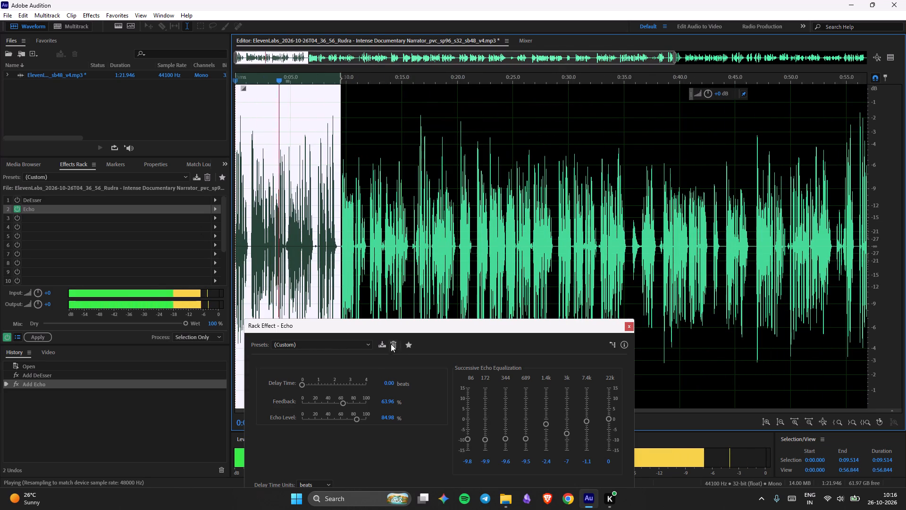
drag(401, 323, 439, 179)
scroll(334, 132, up, 5)
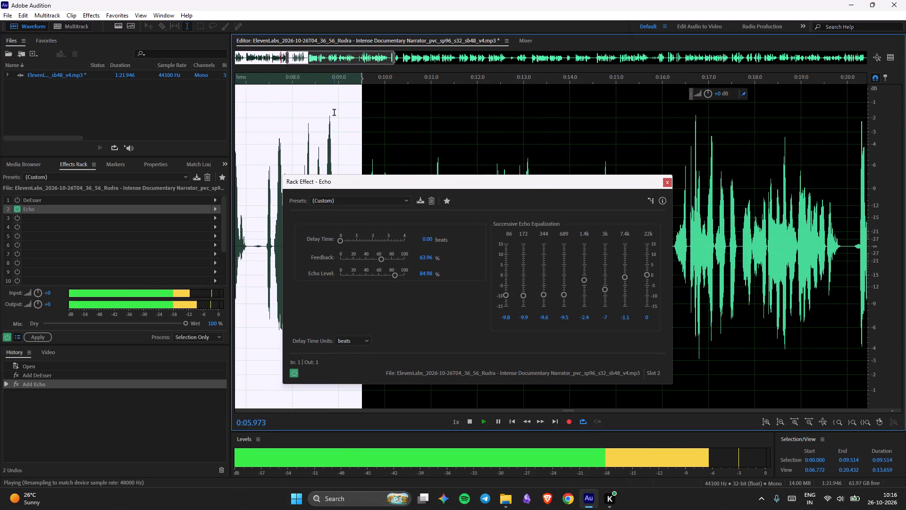
drag(340, 57, 250, 76)
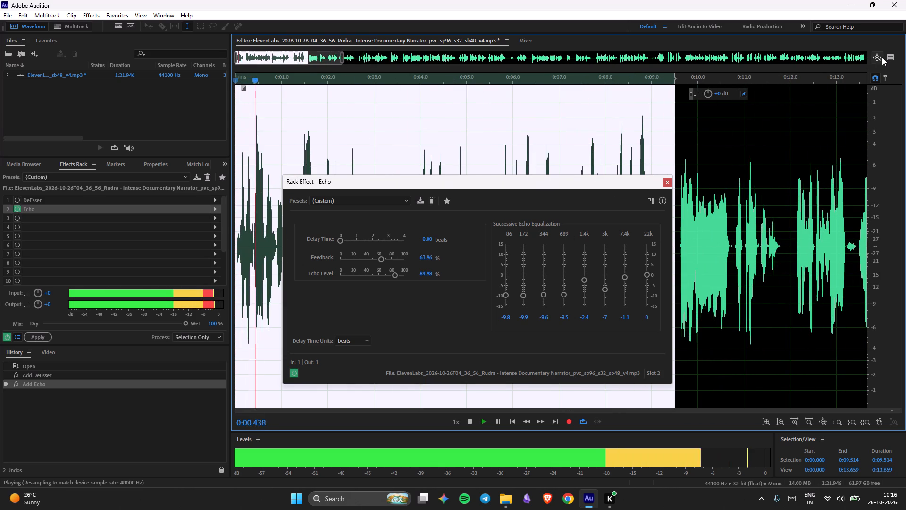
Audition the Echo presets Analog Delay, Danger - Sci Fi Cliche Approaching and Delicate Whispers by ear, settling on Echo Weighted Left.
key(space)
click(392, 198)
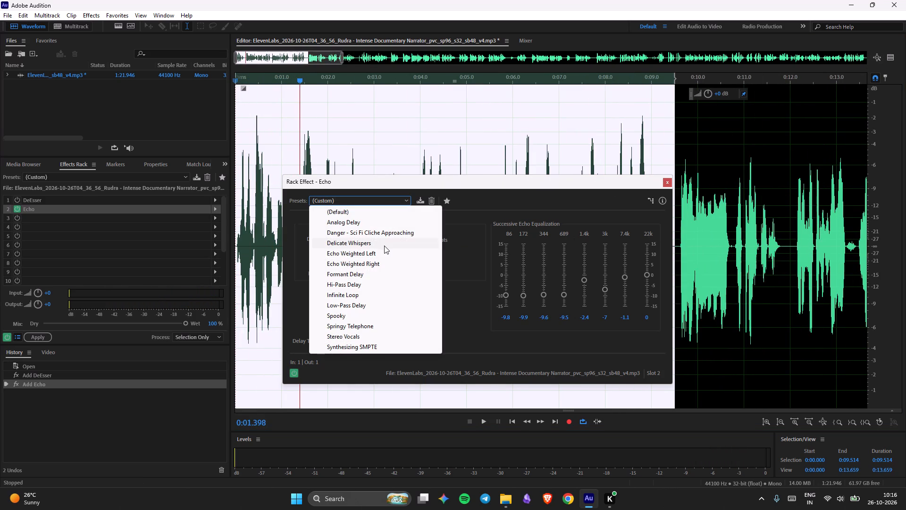
click(382, 222)
key(space)
click(377, 204)
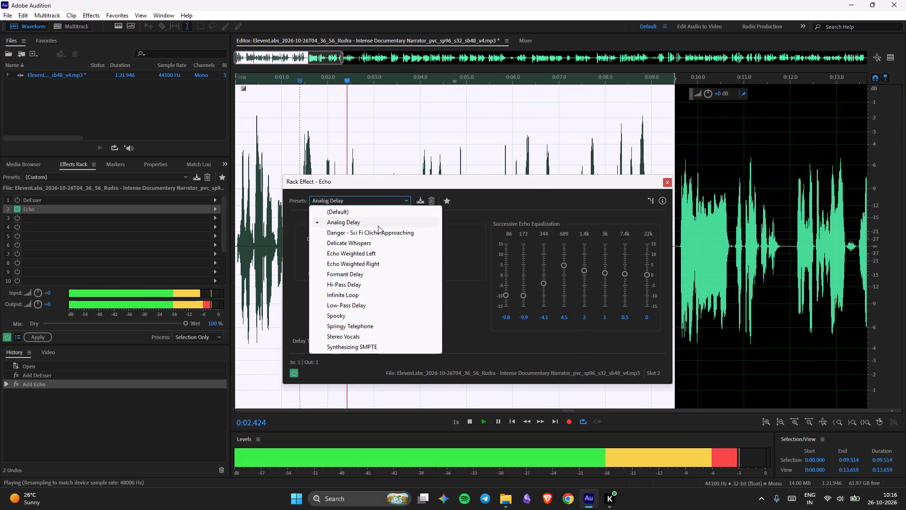
click(378, 233)
click(378, 200)
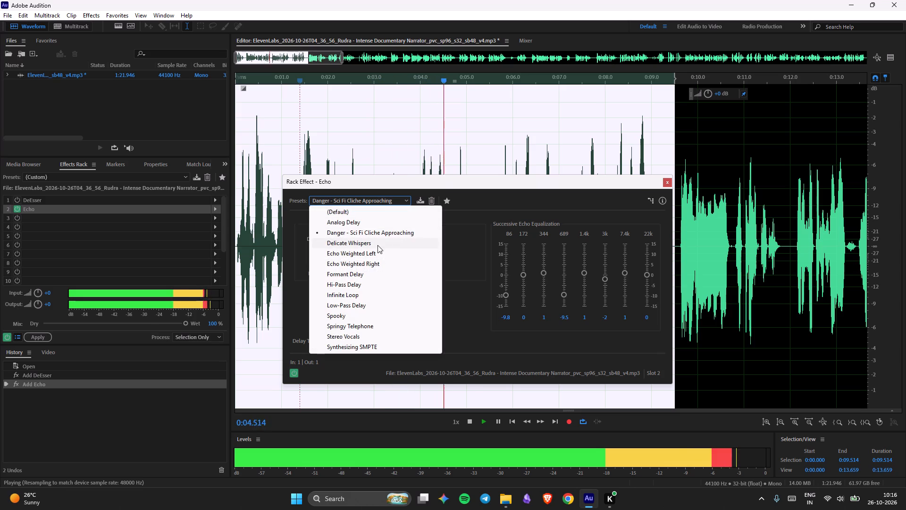
click(377, 245)
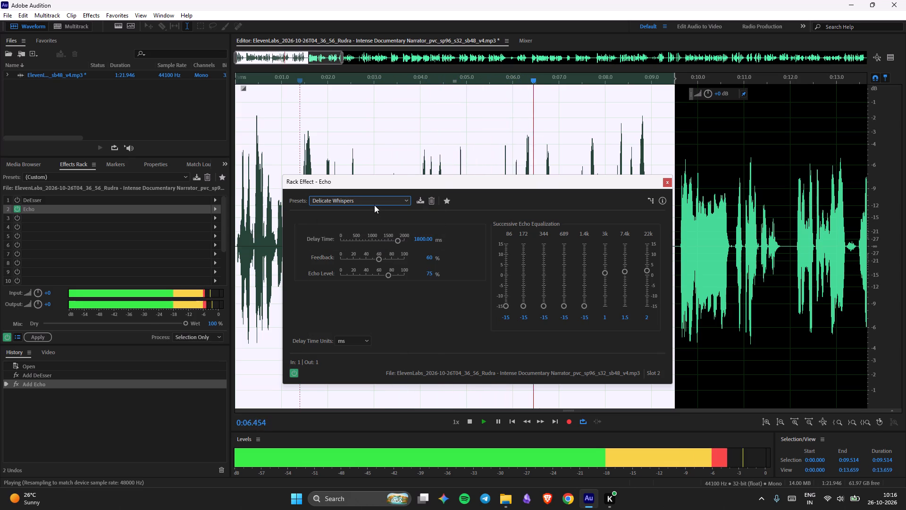
click(374, 205)
click(376, 249)
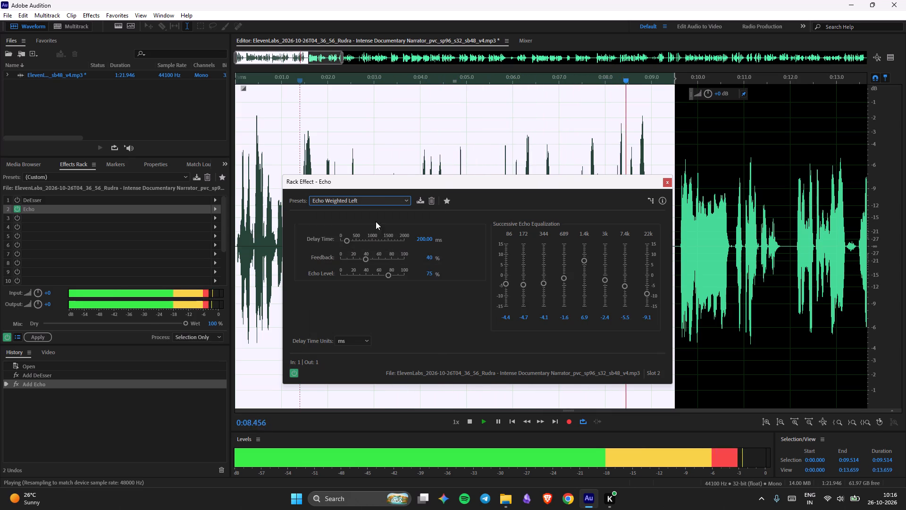
click(376, 196)
click(378, 201)
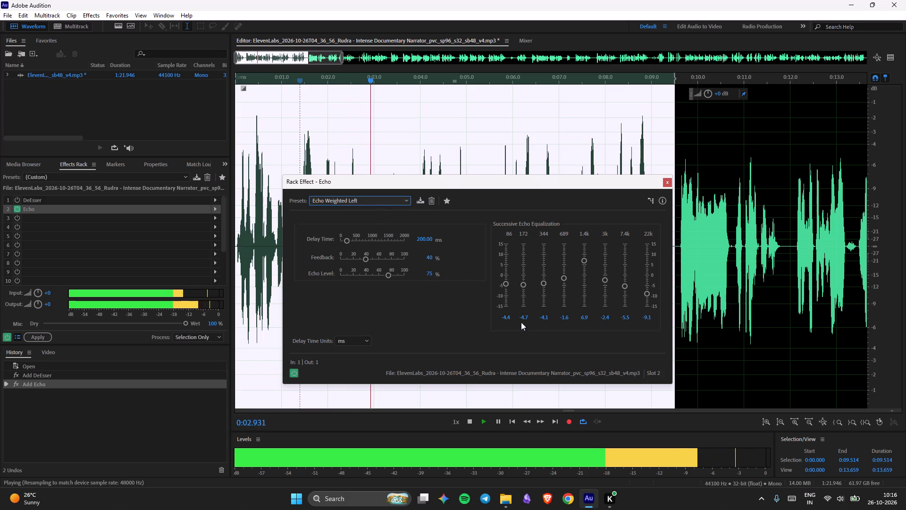
Adjust the Echo's 1.4k equalization band by ear while the passage plays, trying 14.4 and 3.26 and settling on 3.49.
key(space)
key(space)
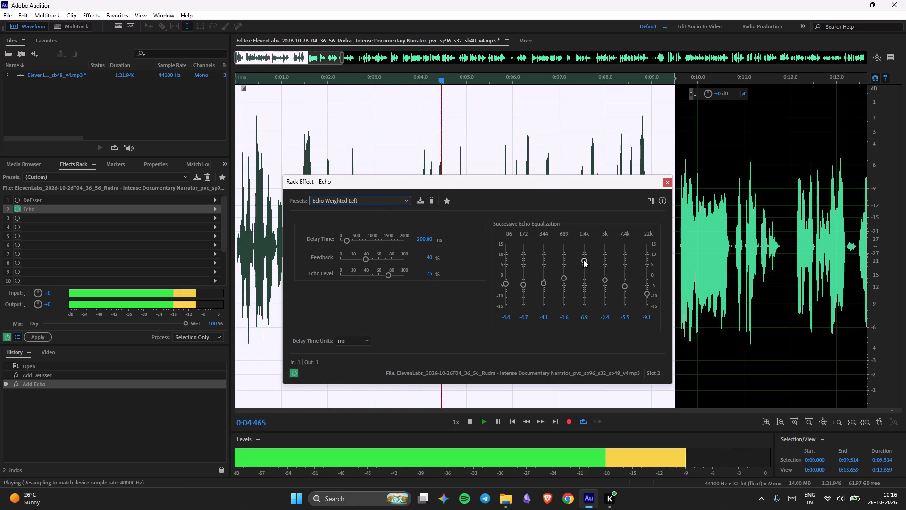
drag(583, 260, 584, 244)
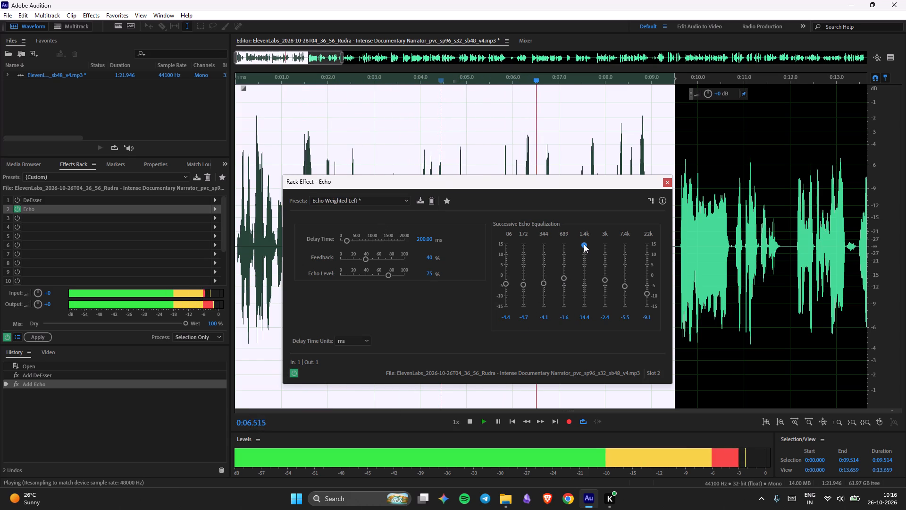
drag(584, 244, 586, 267)
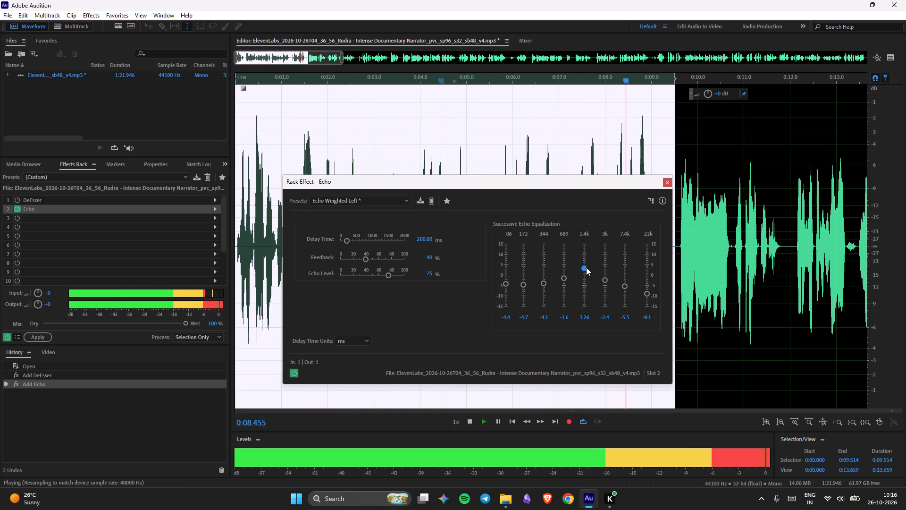
drag(586, 267, 586, 267)
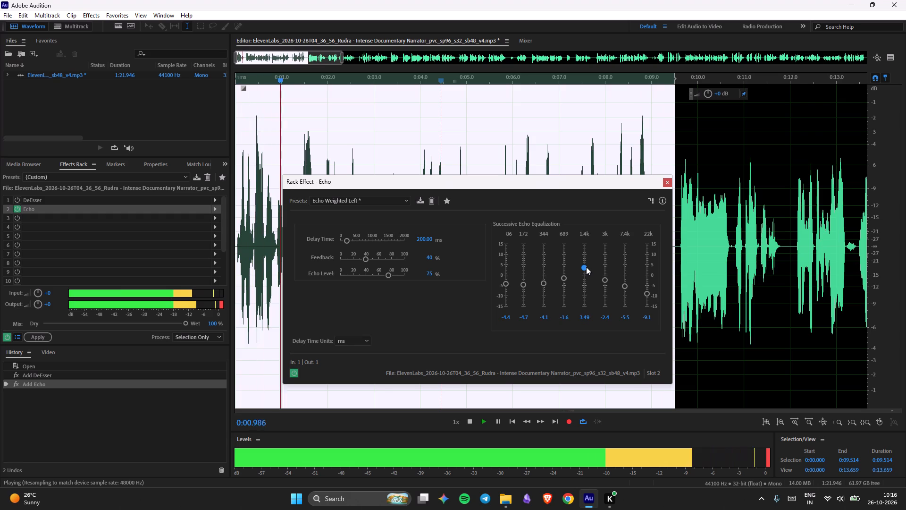
Raise the Echo's 689 equalization band to 0.67 and its 3k band to -0.35 by ear.
drag(564, 278, 564, 273)
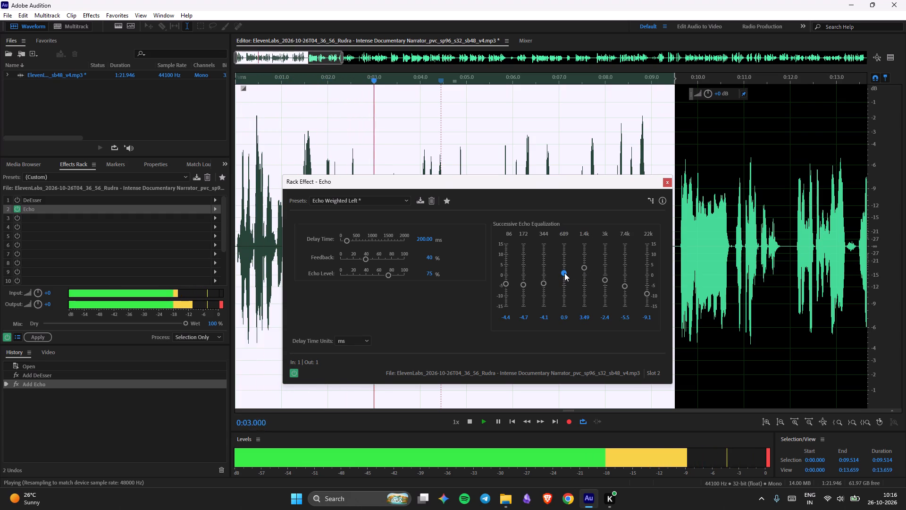
drag(564, 273, 564, 271)
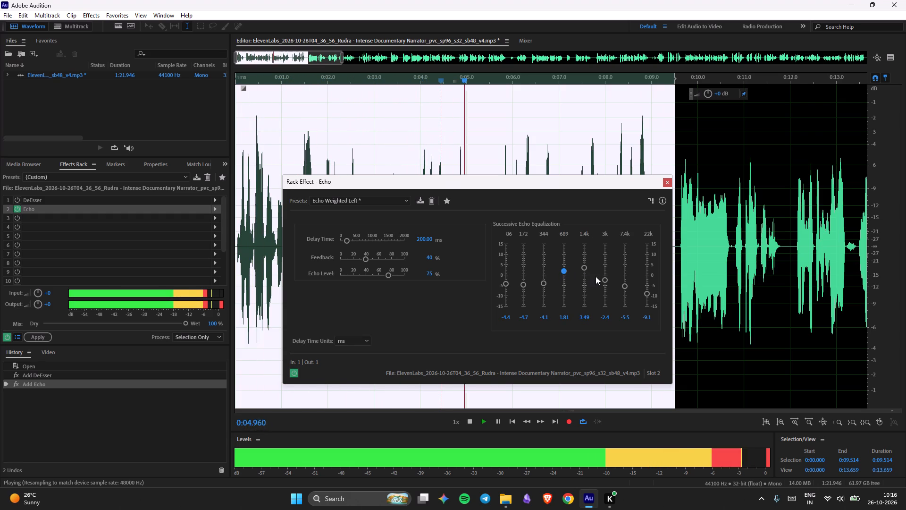
drag(606, 281, 606, 274)
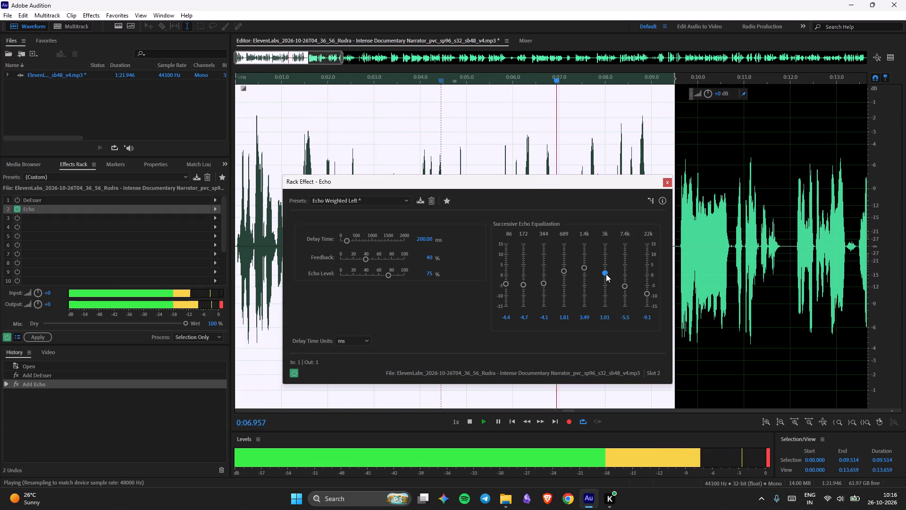
drag(606, 274, 606, 277)
click(564, 269)
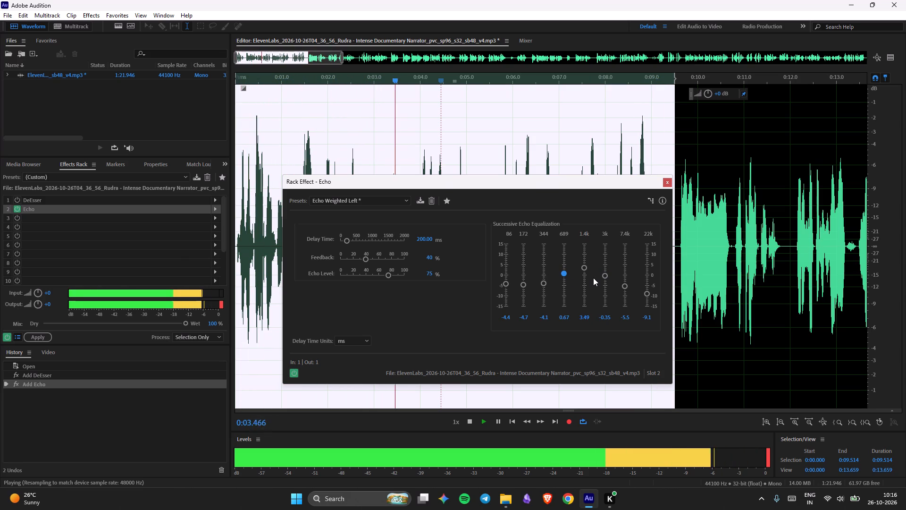
Listen in short bursts to the passage between about 0:05 and 0:07 with the adjusted Echo.
key(space)
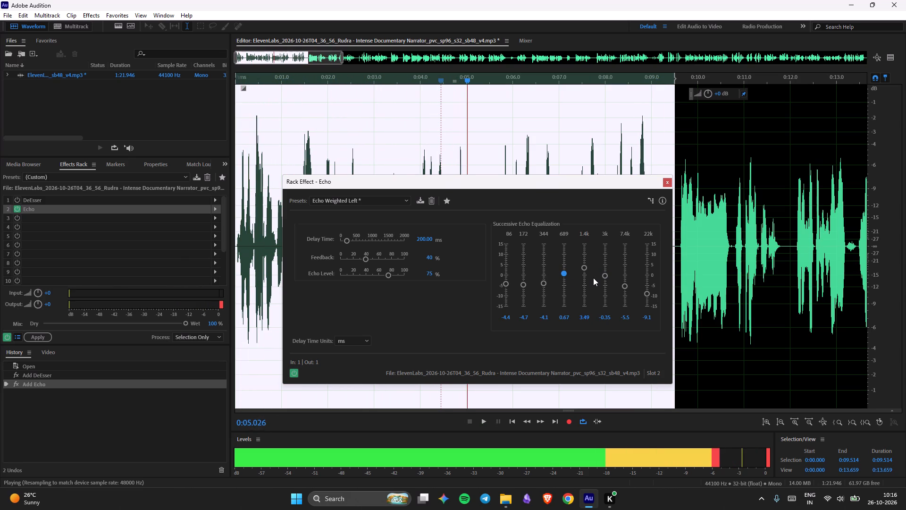
key(space)
key(space)
key(space)
key(space)
key(space)
key(space)
key(space)
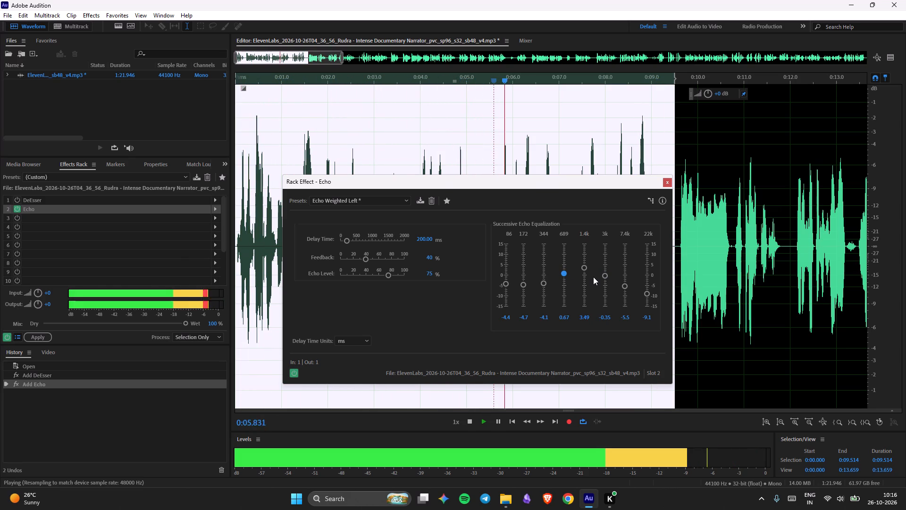
key(space)
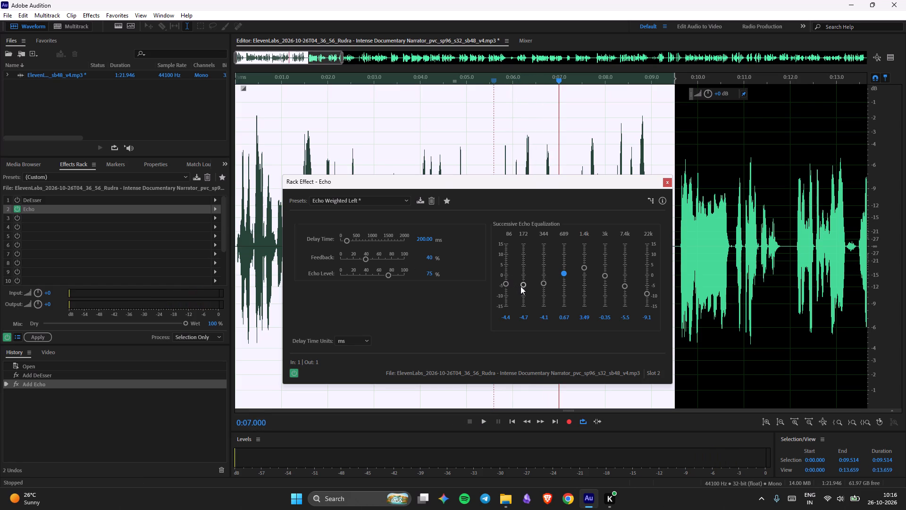
Lower the Echo's 172 equalization band to -9.55 and its 22k band to -11.82, judging the sound by ear.
drag(520, 286, 527, 293)
key(space)
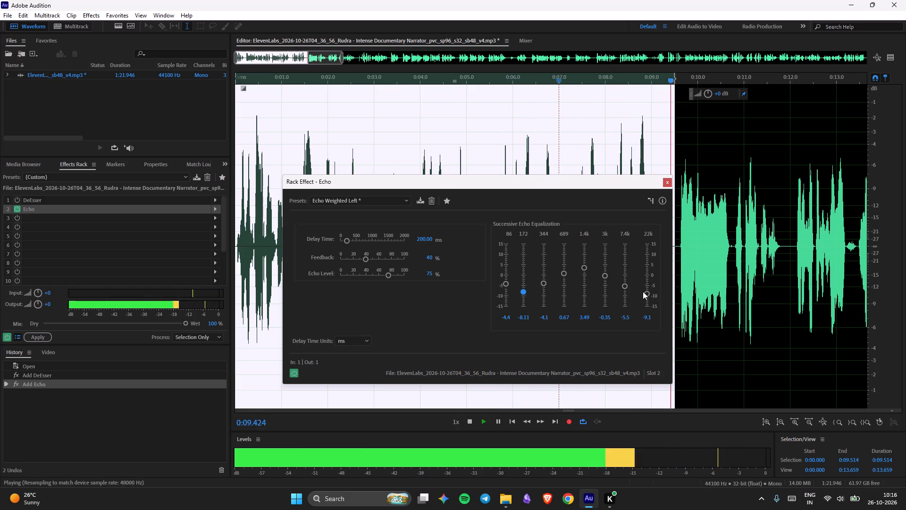
drag(645, 293, 649, 309)
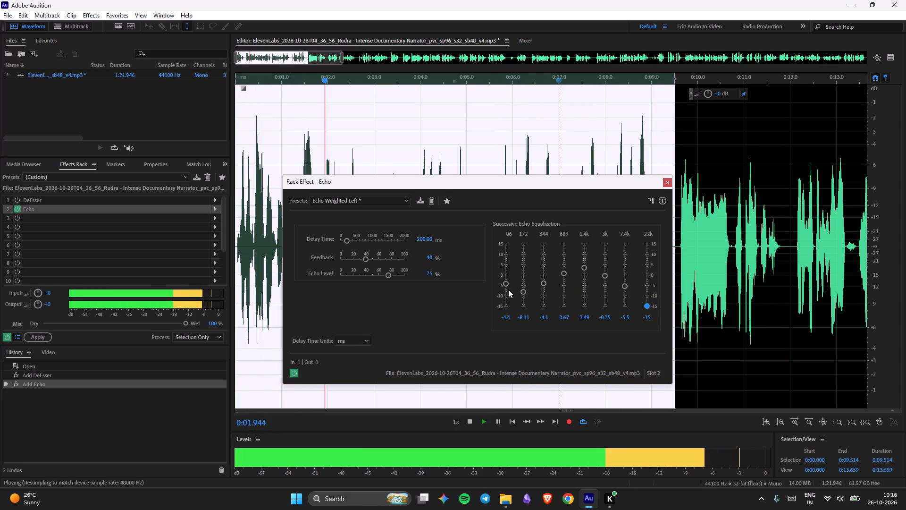
drag(522, 289, 524, 309)
drag(521, 304, 521, 299)
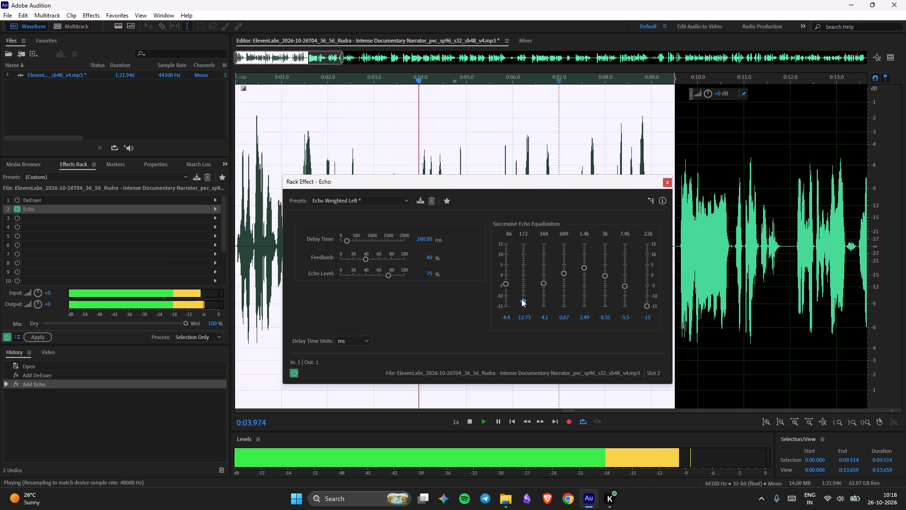
drag(521, 299, 522, 292)
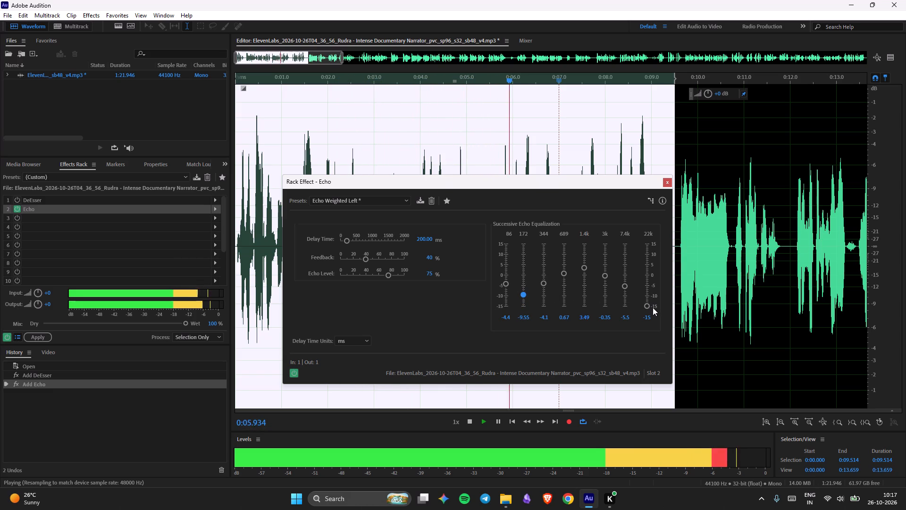
key(space)
drag(645, 304, 645, 299)
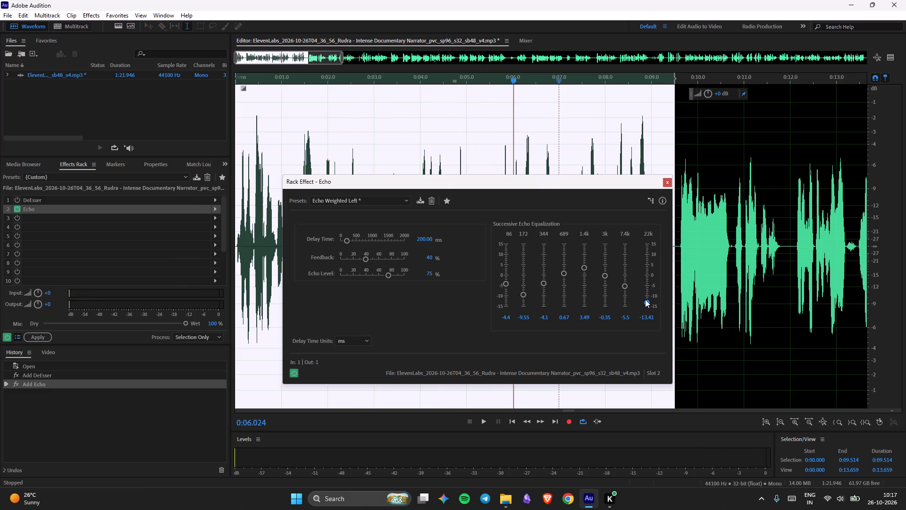
drag(645, 299, 645, 297)
key(space)
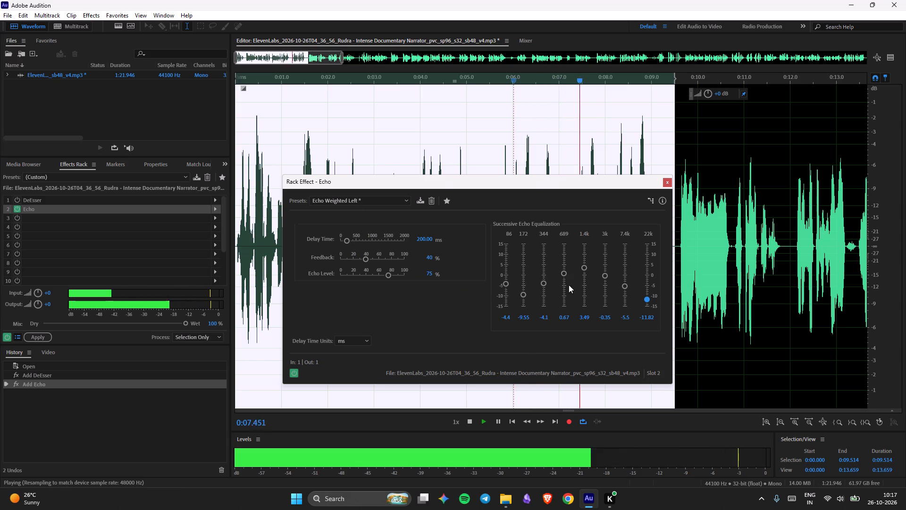
key(space)
key(space)
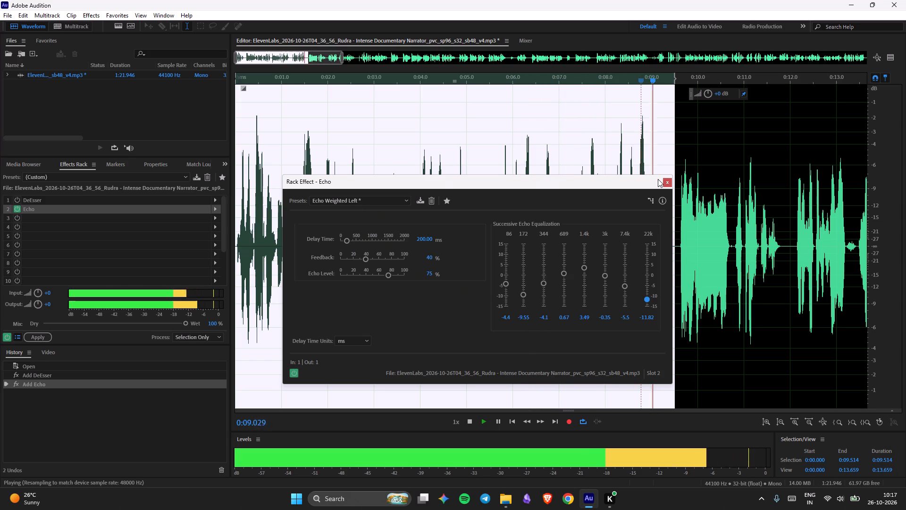
key(space)
Clear the passage selection with the playhead at about 0:09.6 and close the Echo settings.
click(681, 149)
scroll(584, 142, down, 3)
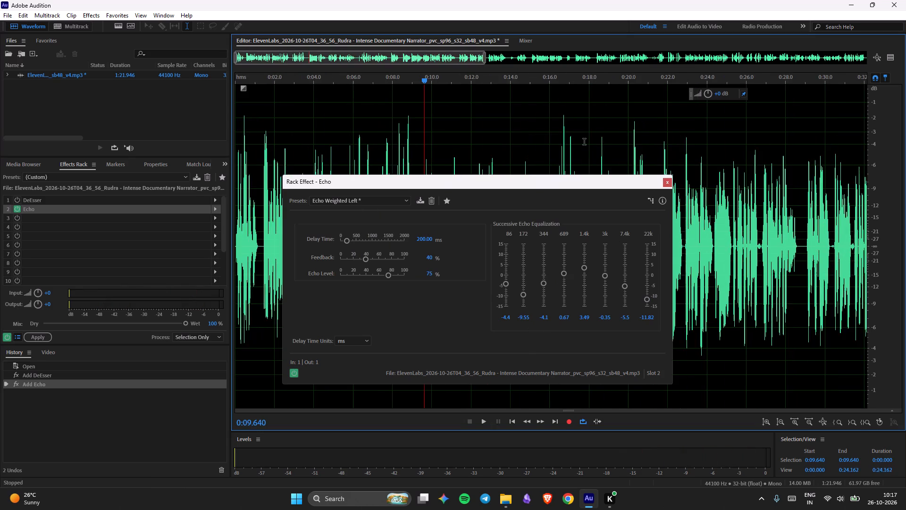
scroll(573, 145, down, 3)
scroll(329, 189, down, 1)
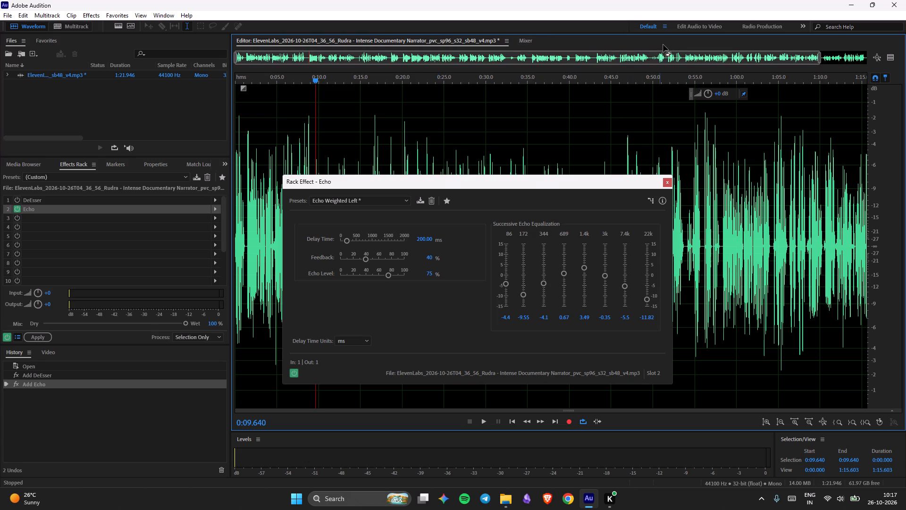
drag(426, 184, 435, 167)
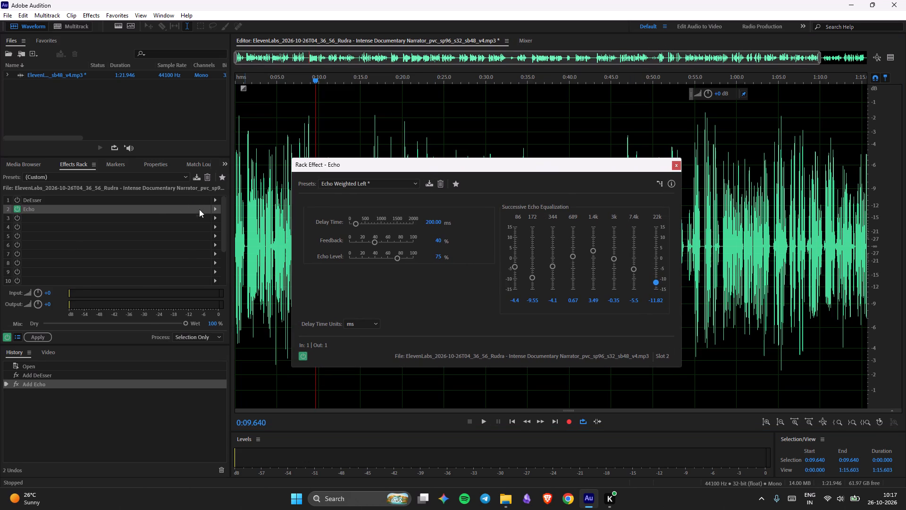
click(672, 170)
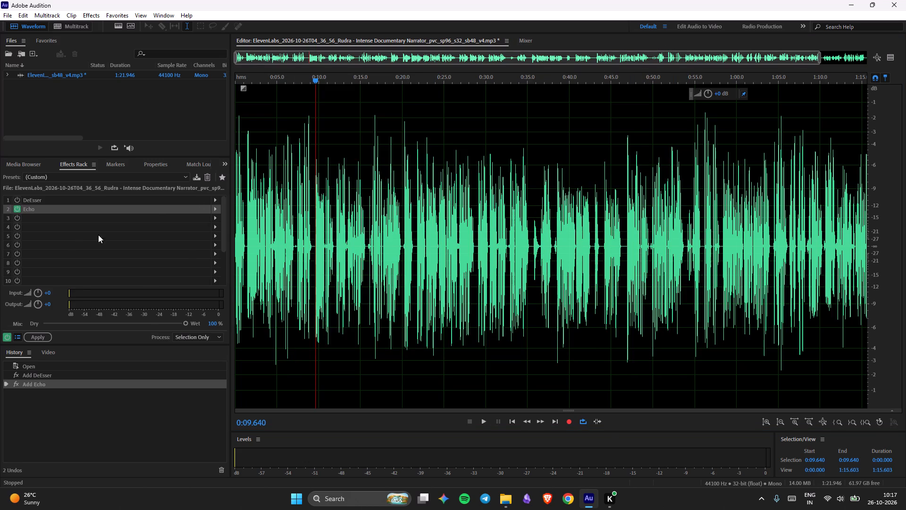
Turn the DeEsser back on and play from about 0:09.6, comparing the narration with all rack effects bypassed and active.
click(18, 200)
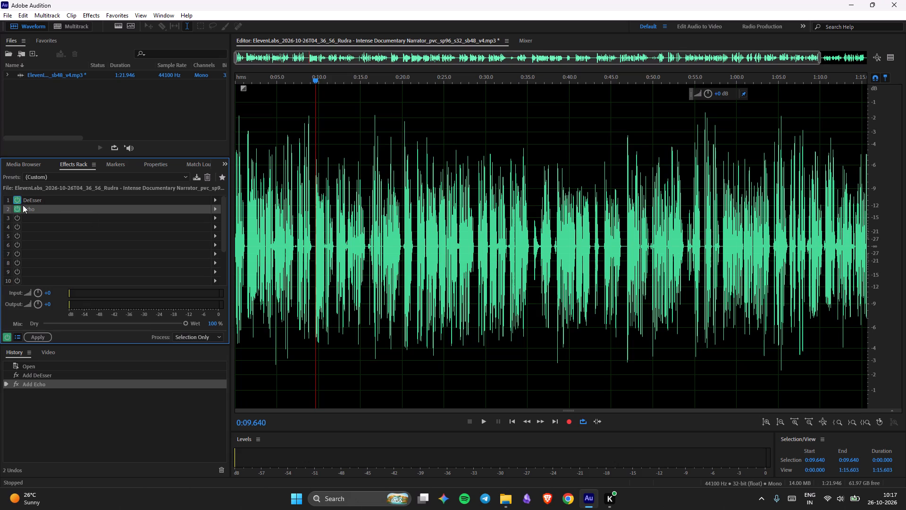
key(space)
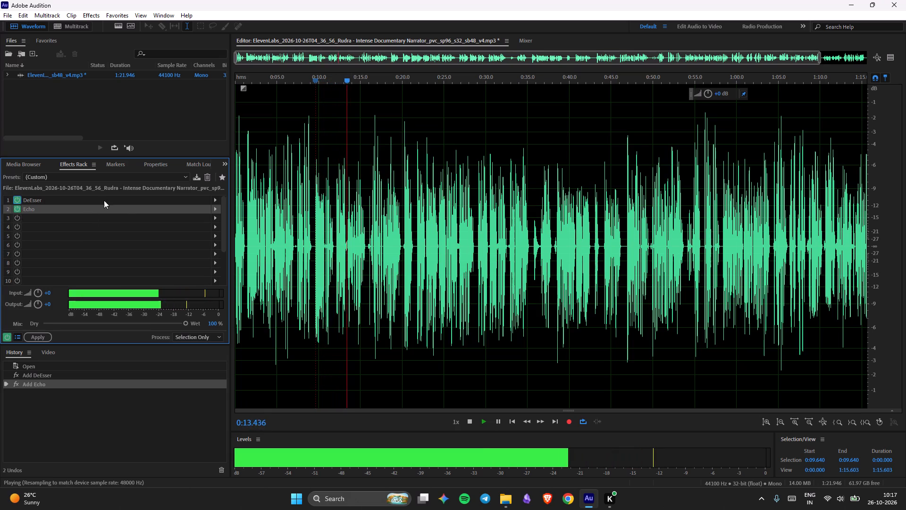
click(3, 334)
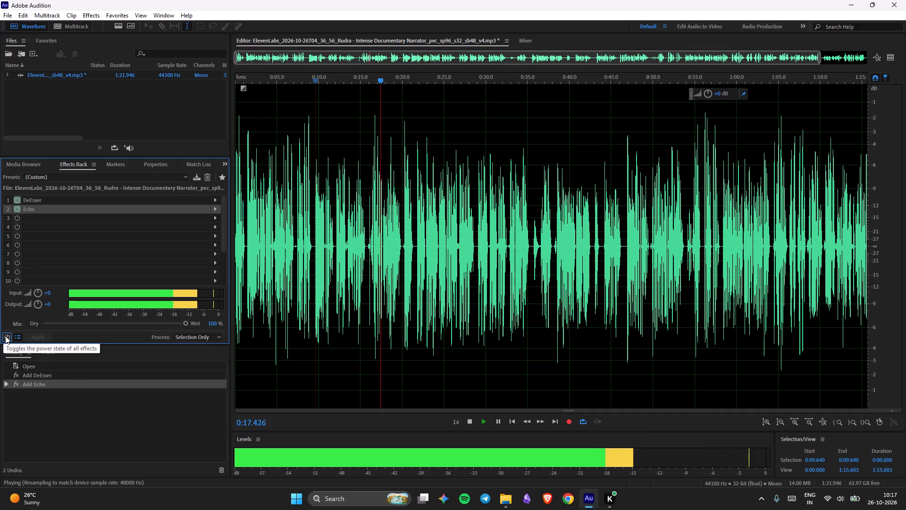
click(5, 336)
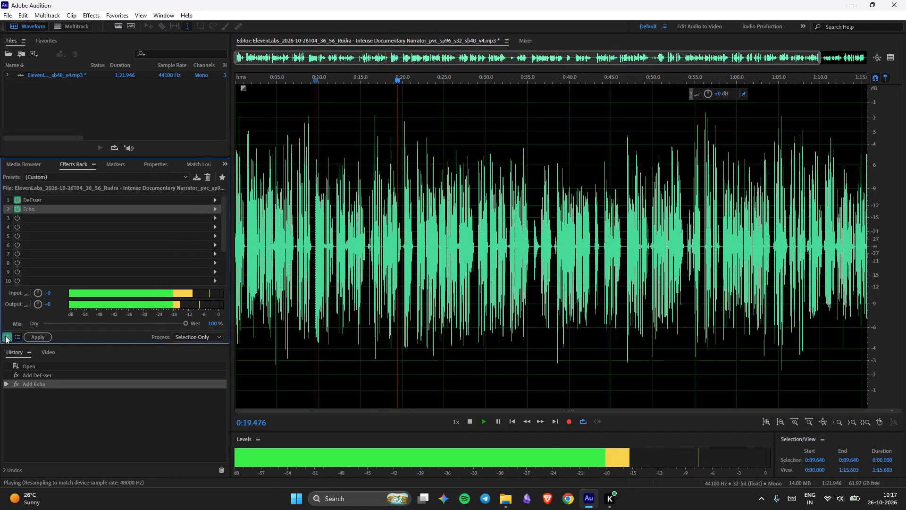
key(space)
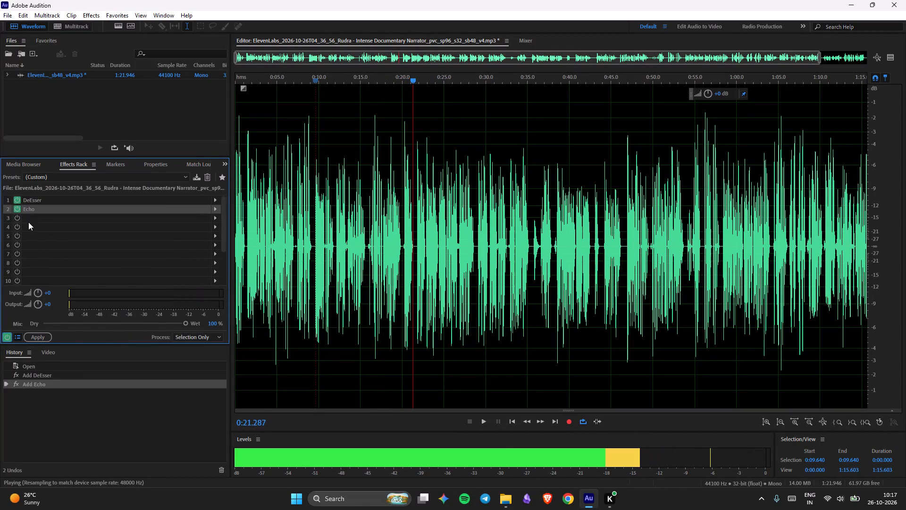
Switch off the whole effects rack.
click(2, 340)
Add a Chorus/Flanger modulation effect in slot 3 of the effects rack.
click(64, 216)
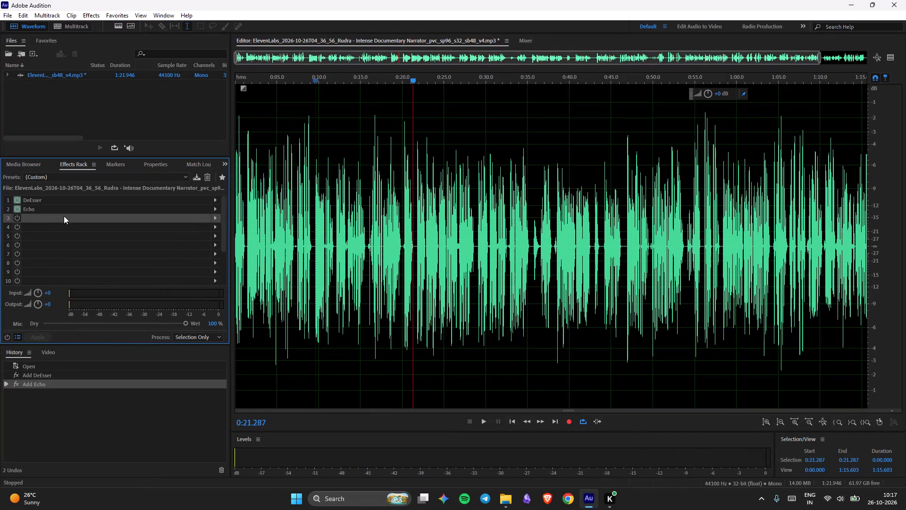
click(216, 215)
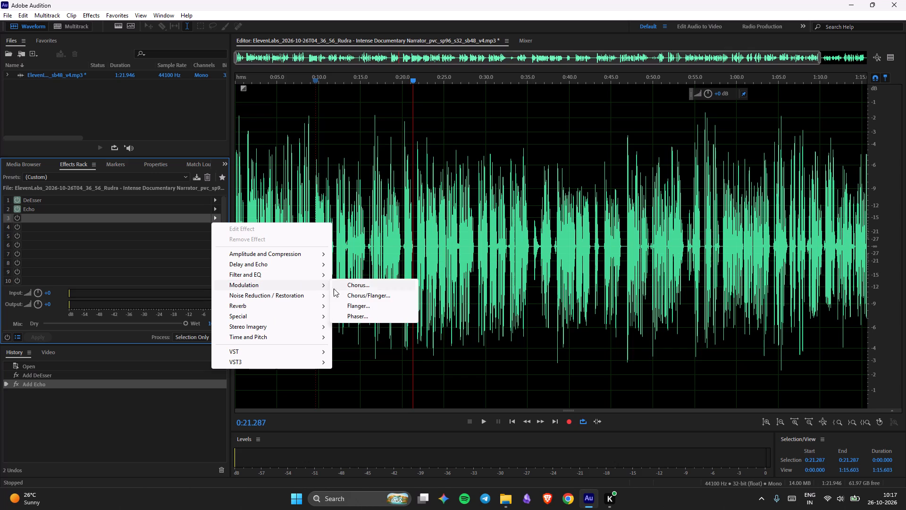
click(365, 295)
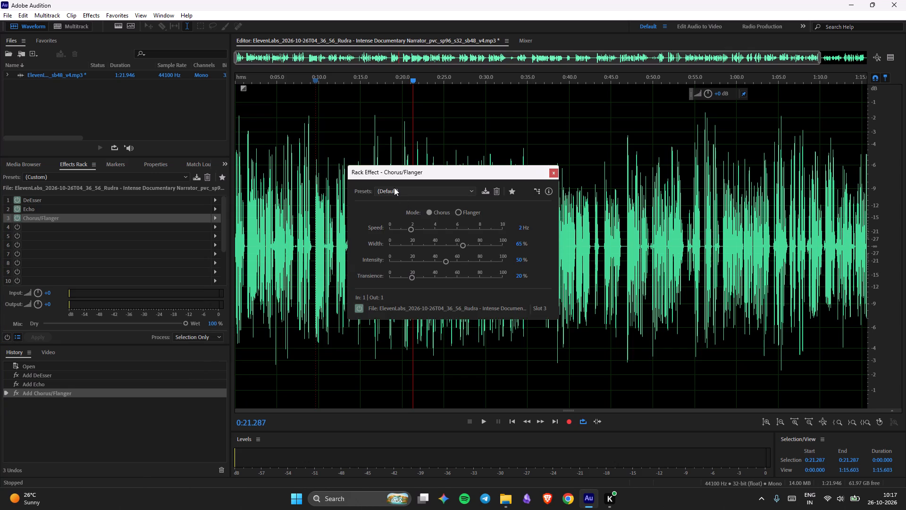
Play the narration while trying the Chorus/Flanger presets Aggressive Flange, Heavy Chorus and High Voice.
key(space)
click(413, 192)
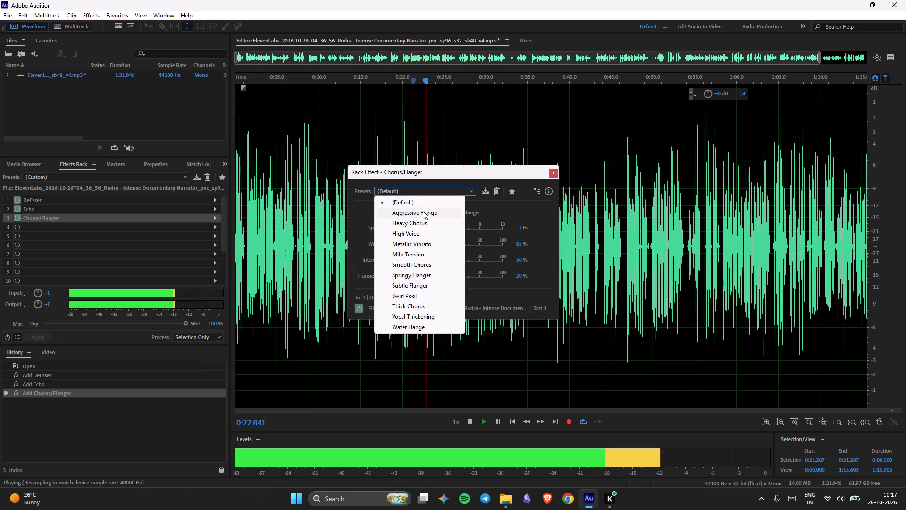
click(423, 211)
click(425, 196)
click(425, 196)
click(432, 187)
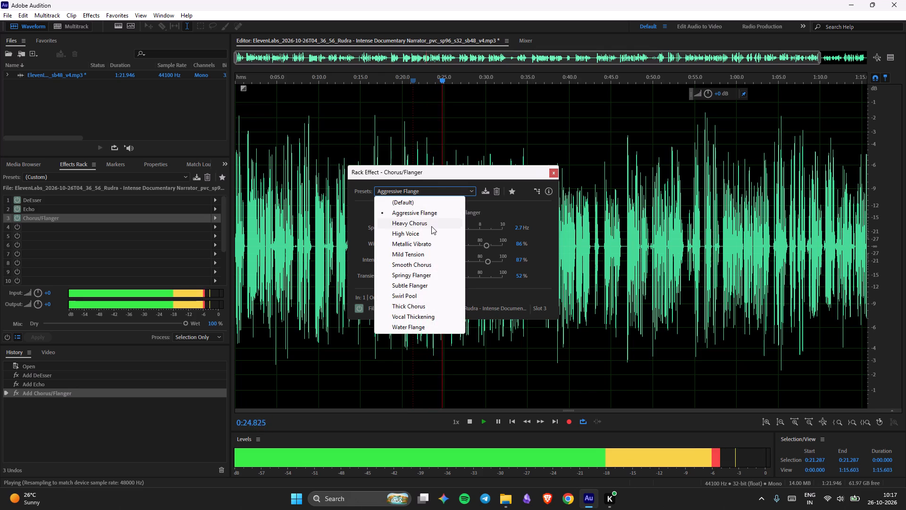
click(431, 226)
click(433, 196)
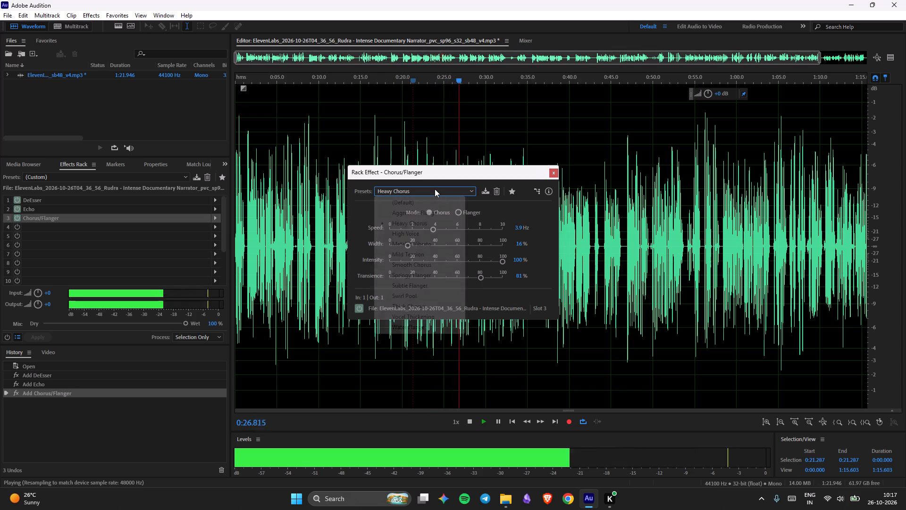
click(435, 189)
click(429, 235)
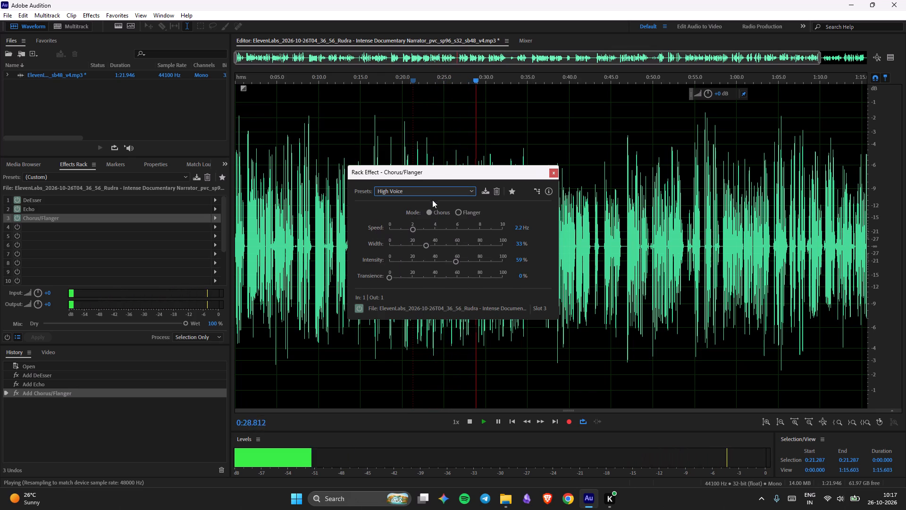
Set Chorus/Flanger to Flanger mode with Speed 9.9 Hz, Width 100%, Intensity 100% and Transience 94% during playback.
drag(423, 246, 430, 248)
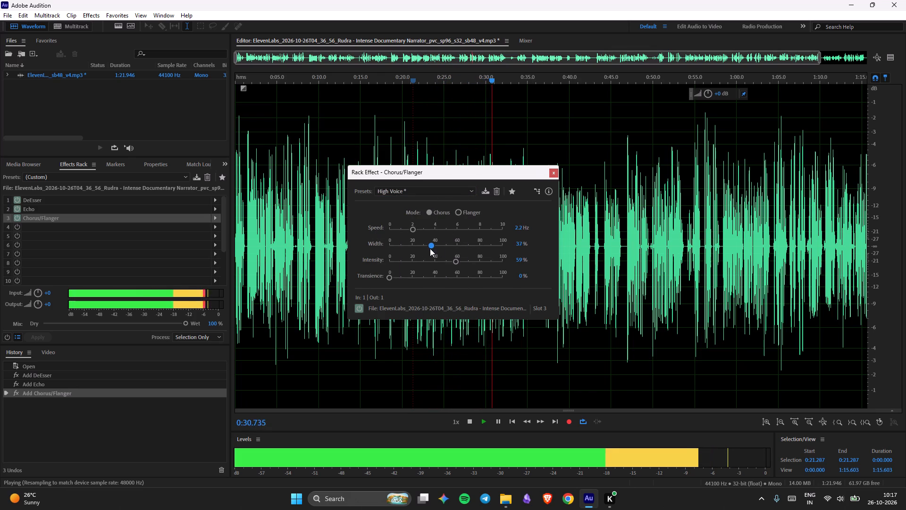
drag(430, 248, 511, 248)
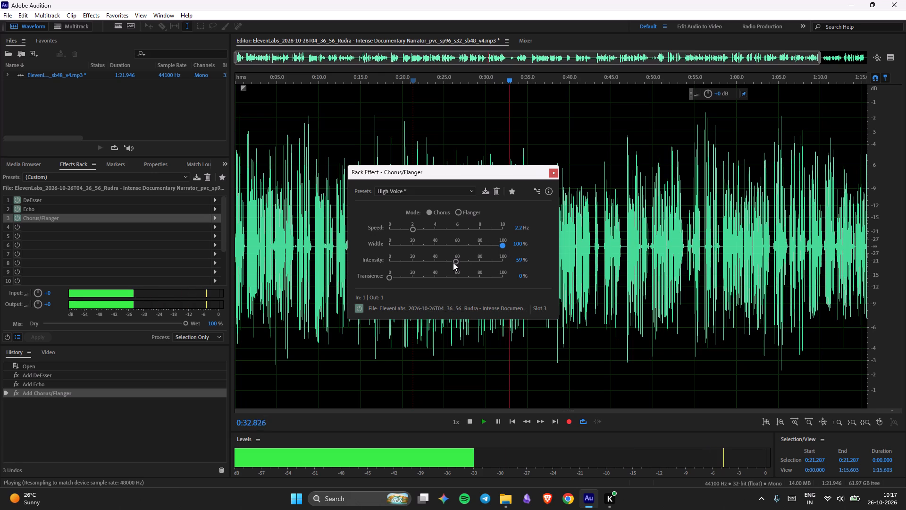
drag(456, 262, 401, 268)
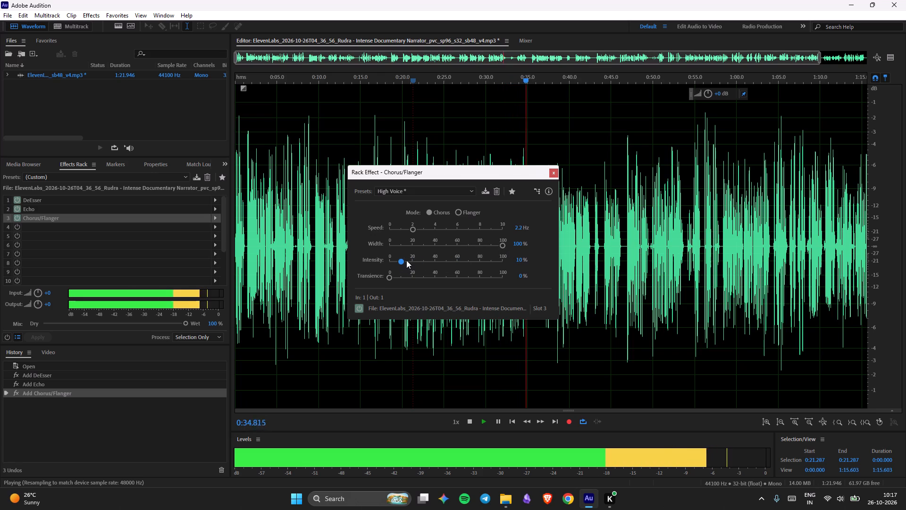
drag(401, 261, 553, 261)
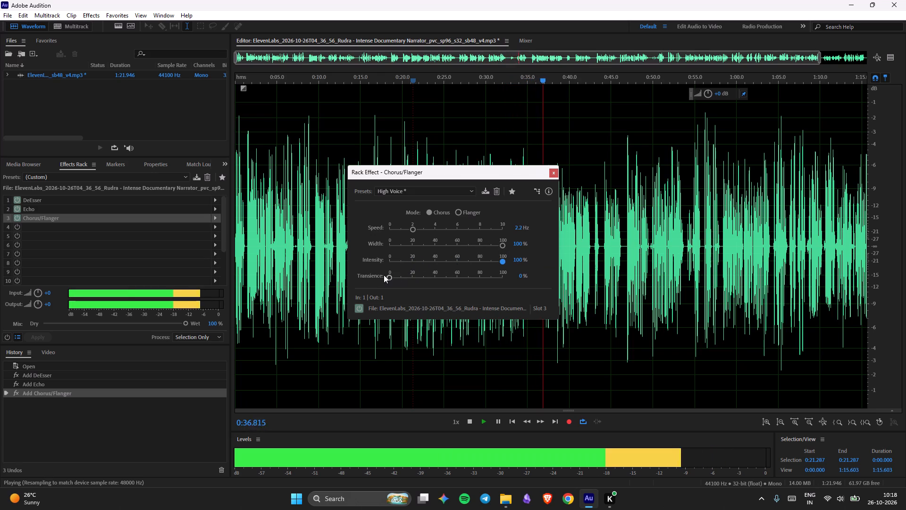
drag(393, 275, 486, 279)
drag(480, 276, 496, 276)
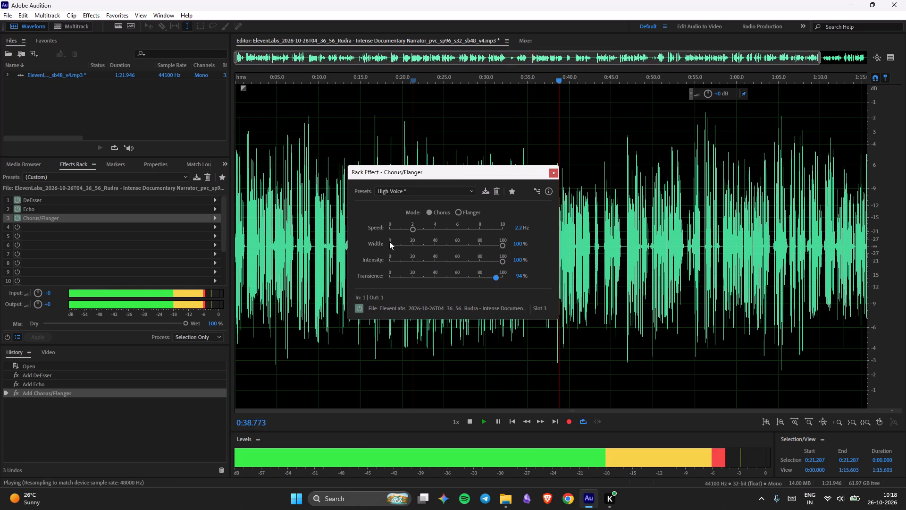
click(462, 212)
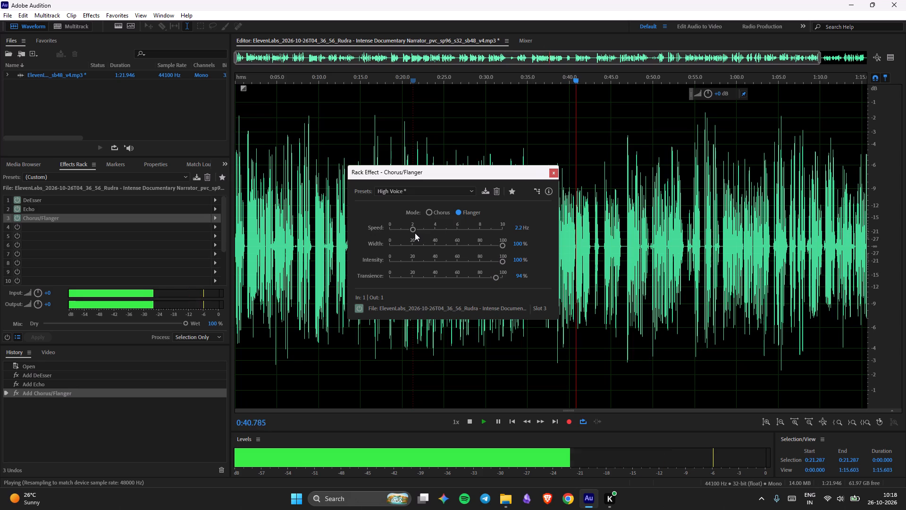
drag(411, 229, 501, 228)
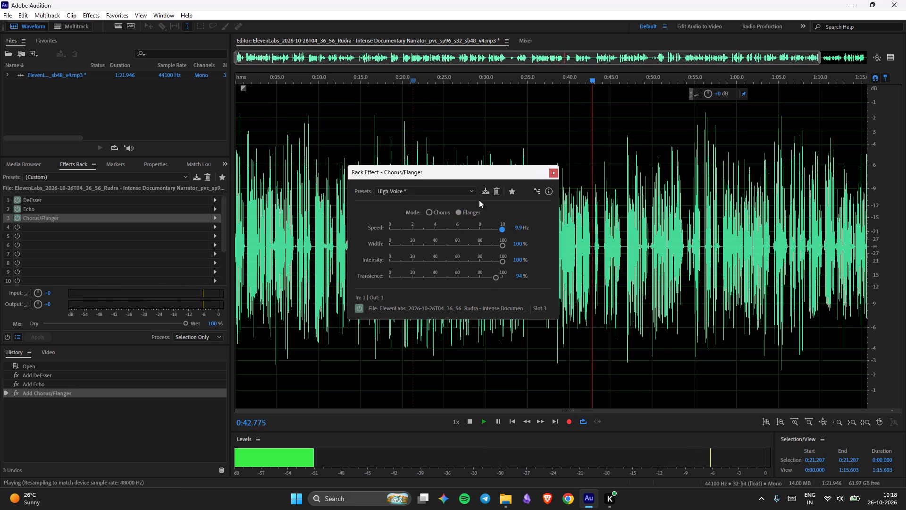
Delete the High Voice preset from the Chorus/Flanger presets and stop playback.
click(498, 192)
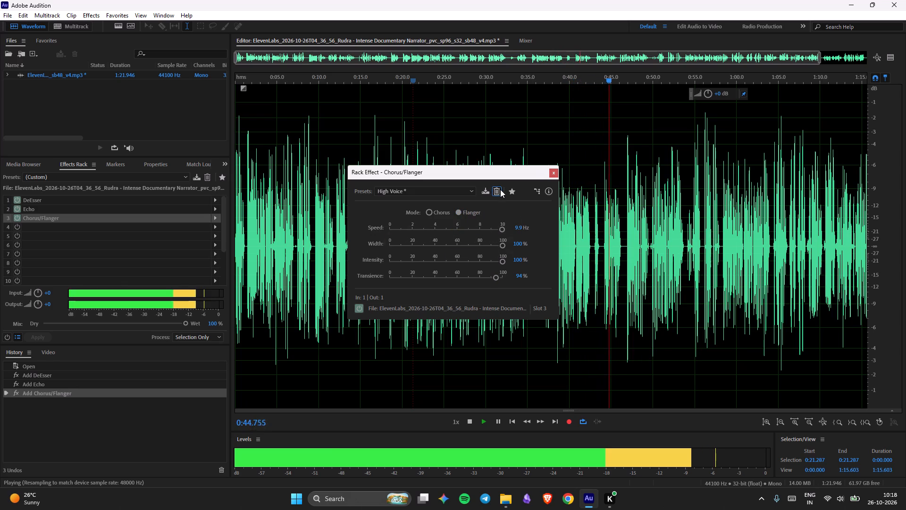
click(481, 257)
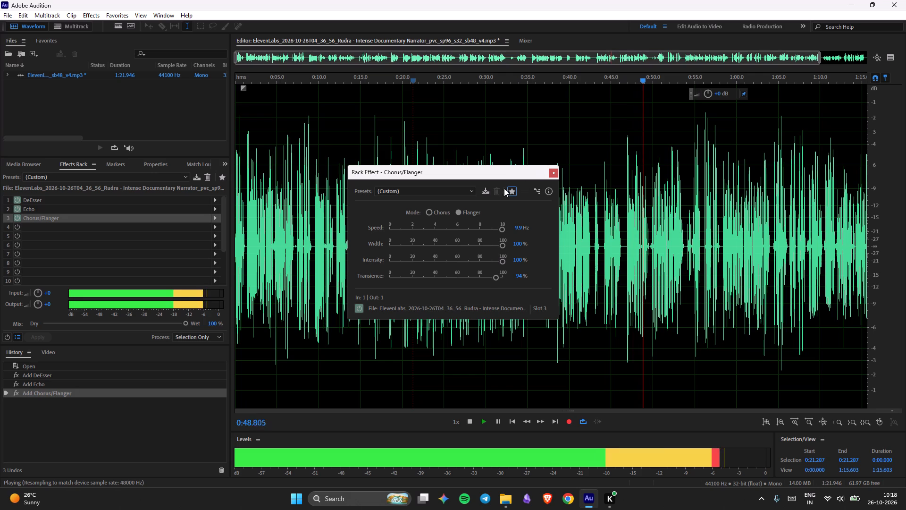
key(space)
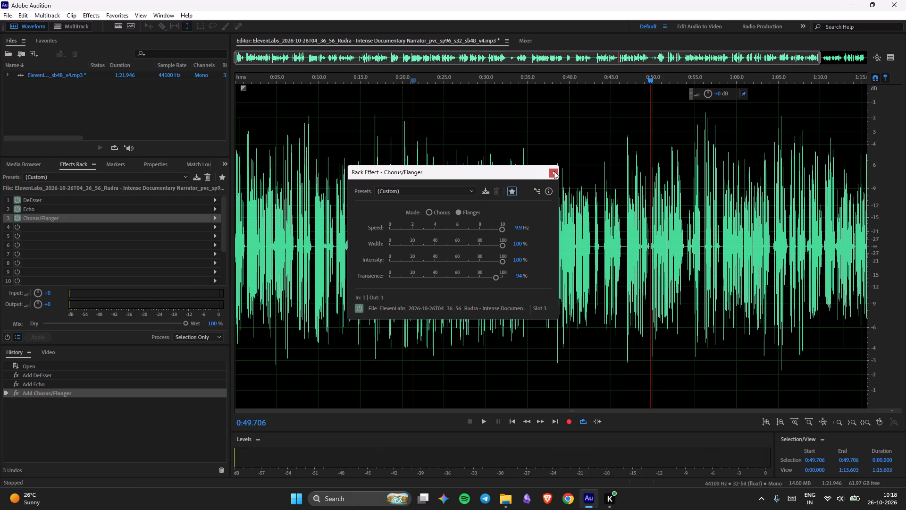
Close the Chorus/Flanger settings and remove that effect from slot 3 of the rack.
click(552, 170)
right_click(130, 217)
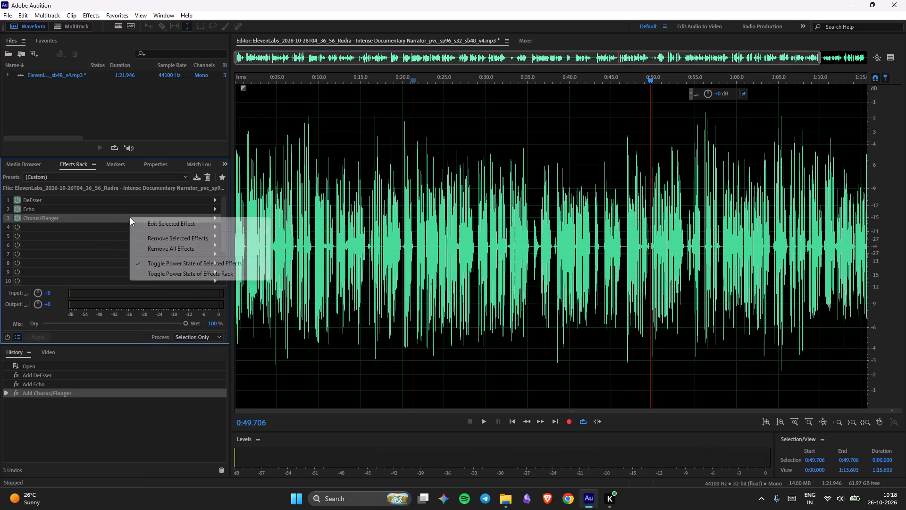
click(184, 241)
Add a Studio Reverb effect in slot 3 and play the narration briefly with its default preset.
click(210, 217)
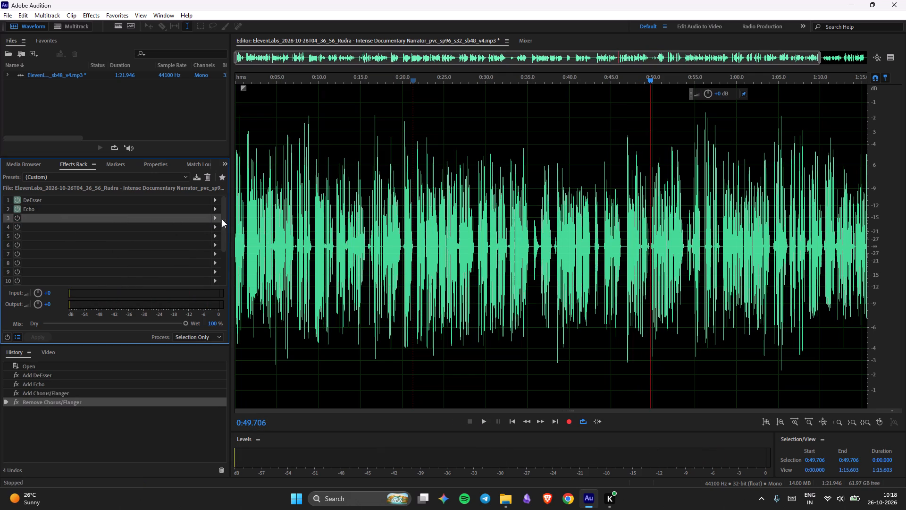
click(222, 219)
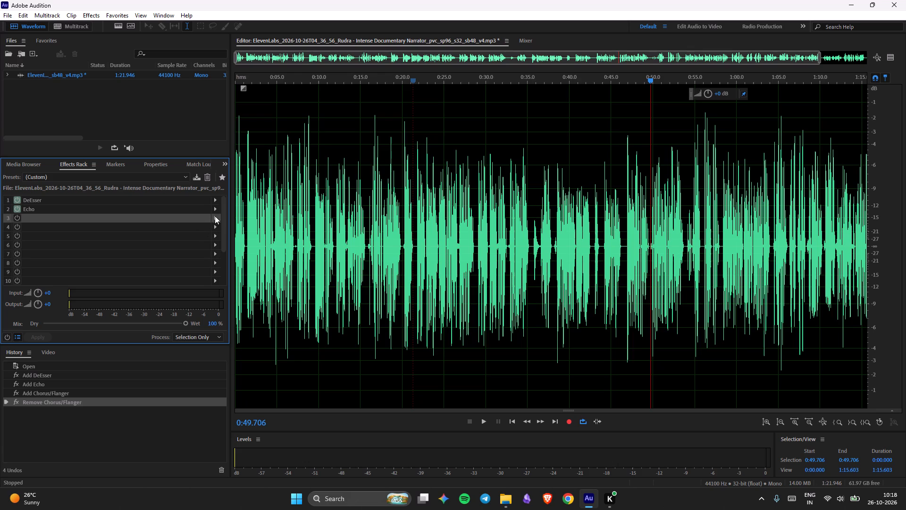
click(215, 216)
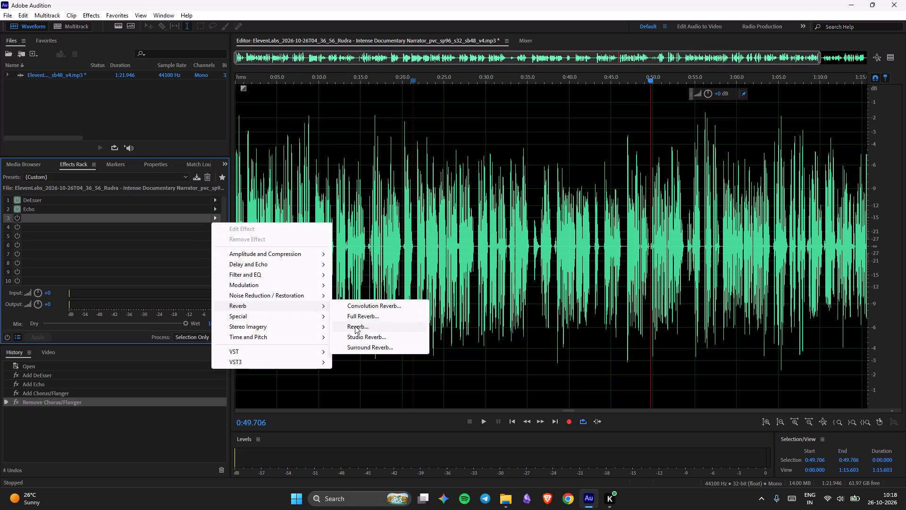
click(355, 333)
key(space)
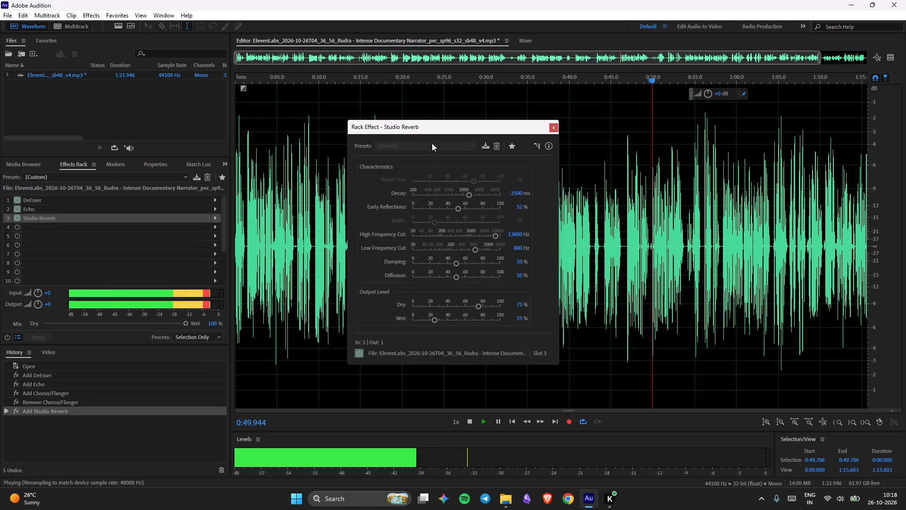
click(432, 145)
key(space)
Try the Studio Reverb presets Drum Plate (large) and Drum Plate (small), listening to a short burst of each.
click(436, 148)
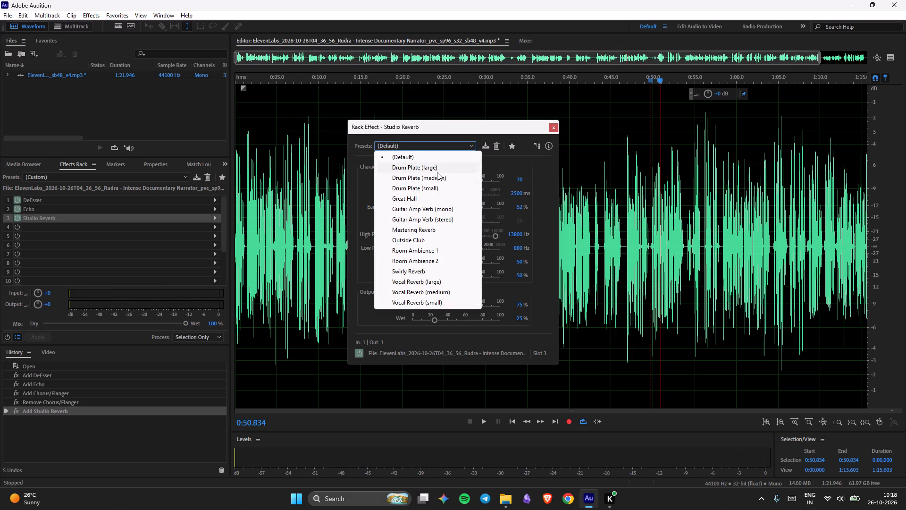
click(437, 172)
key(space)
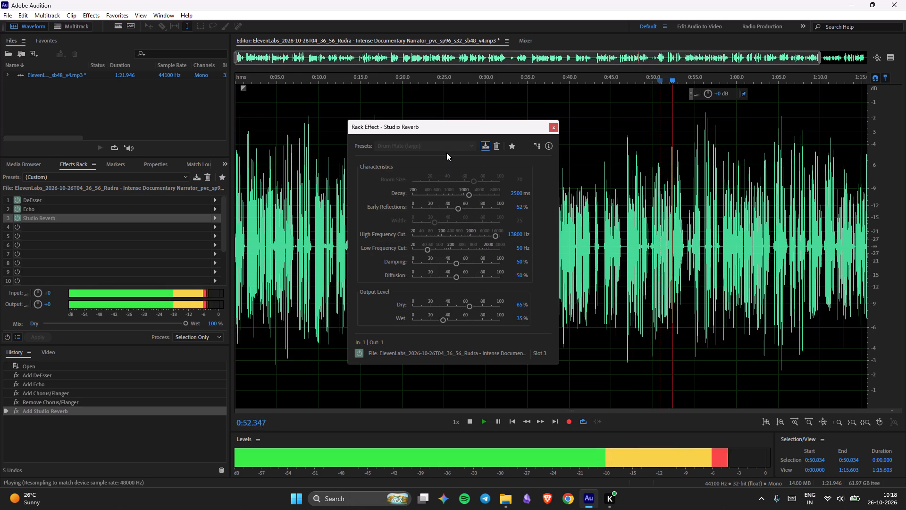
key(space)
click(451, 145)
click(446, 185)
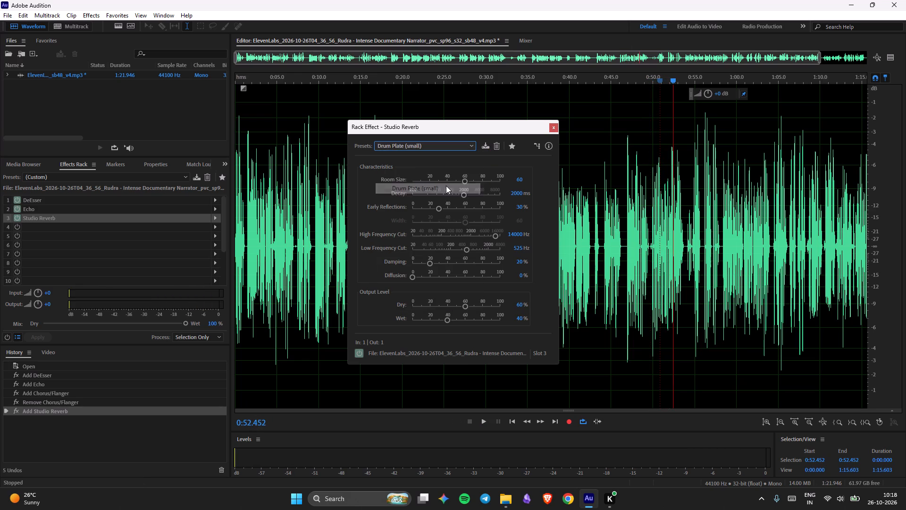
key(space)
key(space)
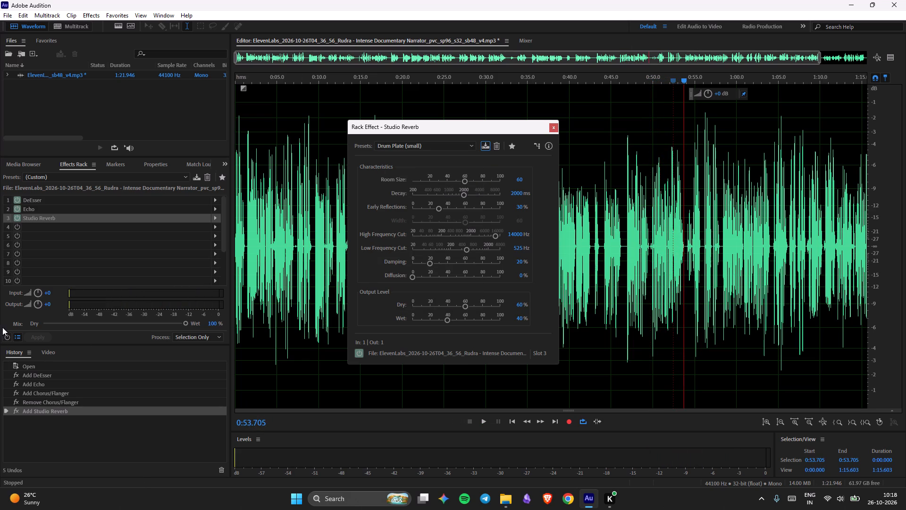
Switch the effects rack back on and listen to the reverb from about 0:54, and again from about 0:18.
click(9, 337)
key(space)
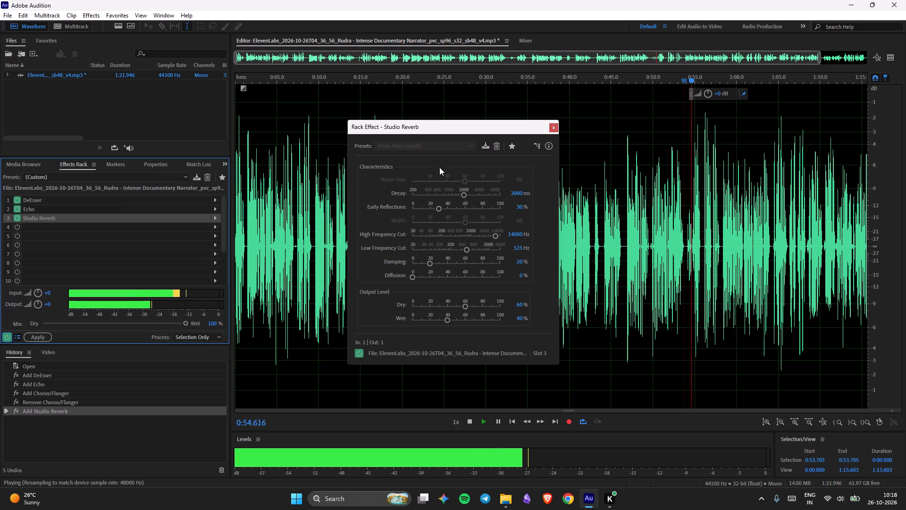
click(383, 78)
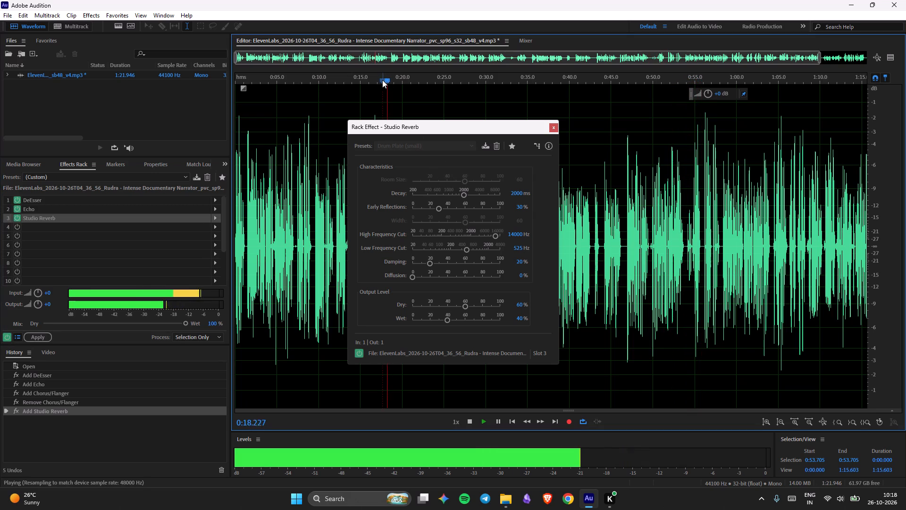
key(space)
double_click(396, 139)
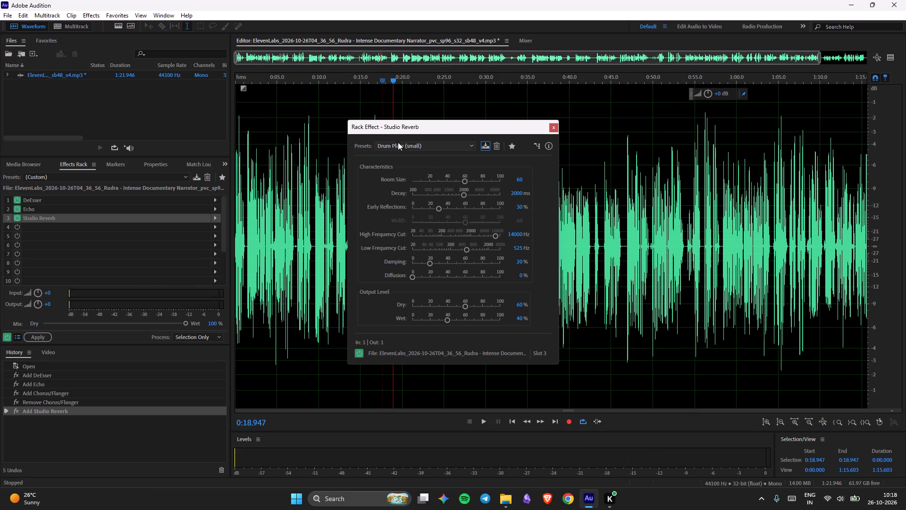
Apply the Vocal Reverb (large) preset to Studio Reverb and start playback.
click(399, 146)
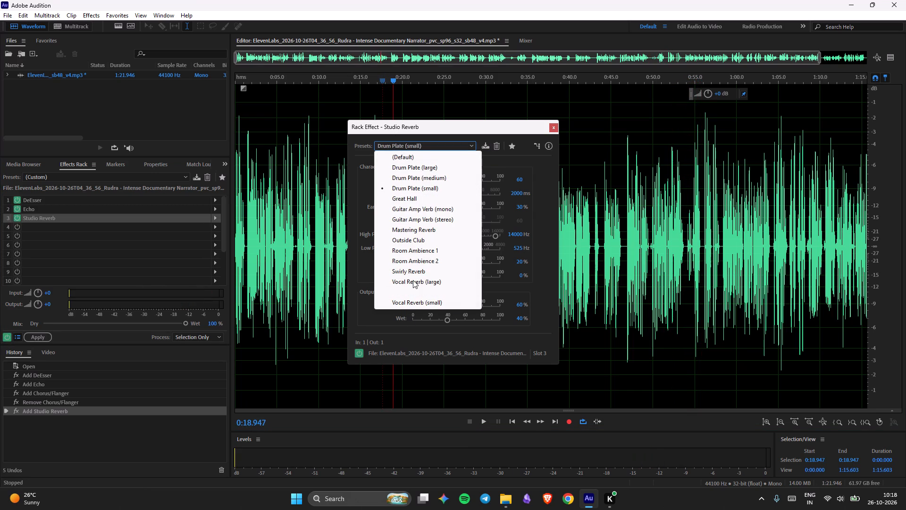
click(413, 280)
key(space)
Select the passage from 0:05.000 to 0:18.689 in the waveform and listen to its beginning.
drag(391, 86, 351, 88)
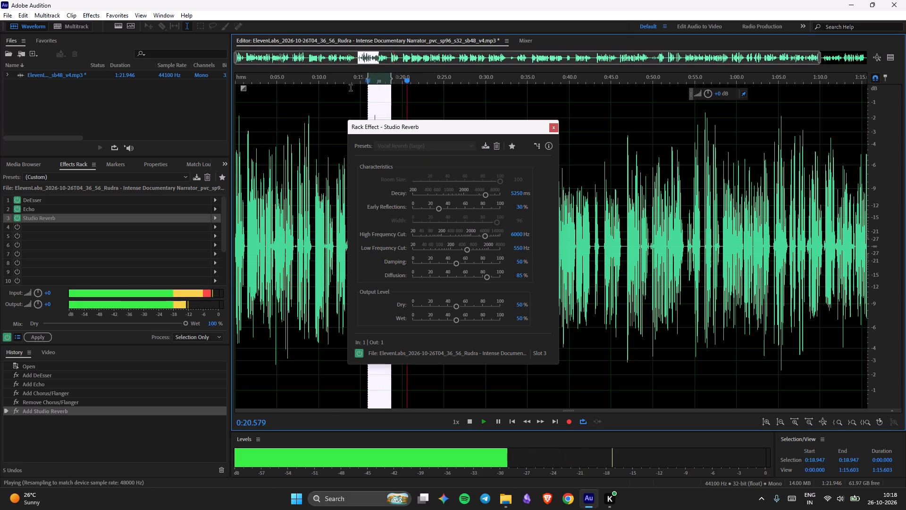
drag(351, 88, 277, 98)
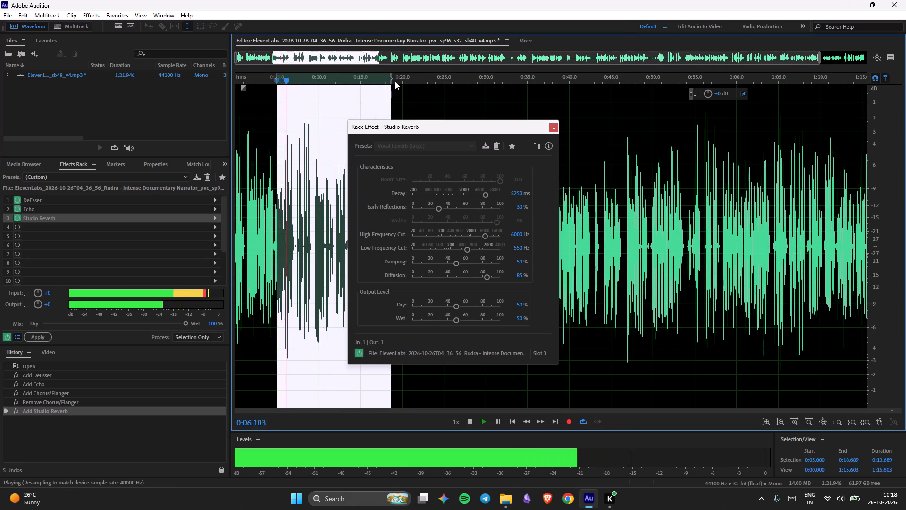
key(space)
Apply the Vocal Reverb (small) preset to Studio Reverb and listen to a short burst of the selected passage.
click(411, 143)
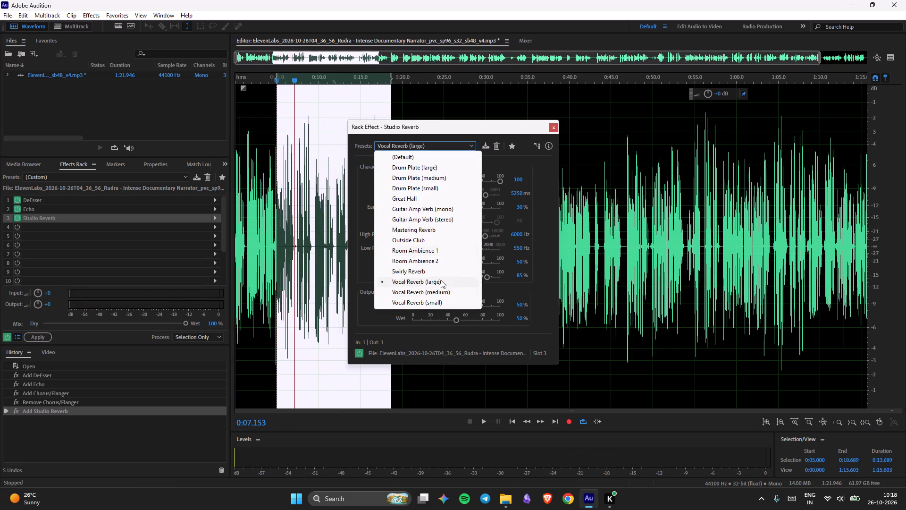
click(421, 299)
key(space)
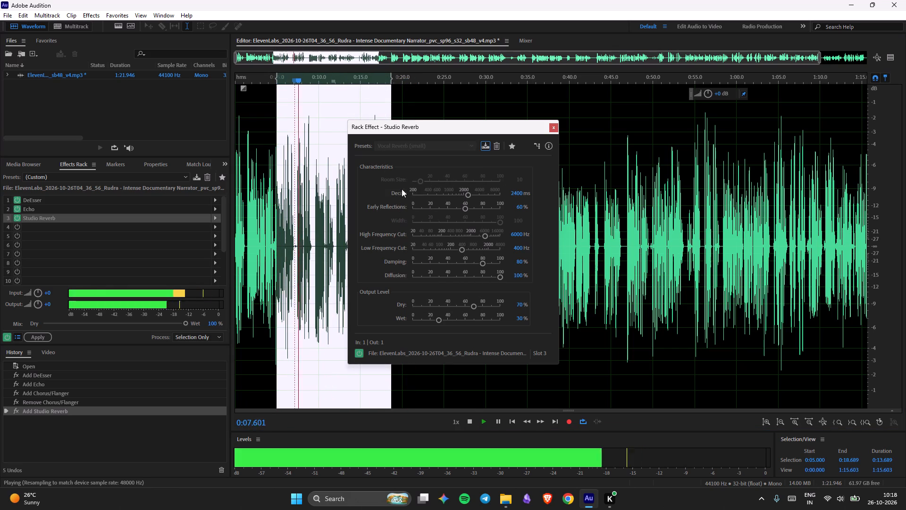
key(space)
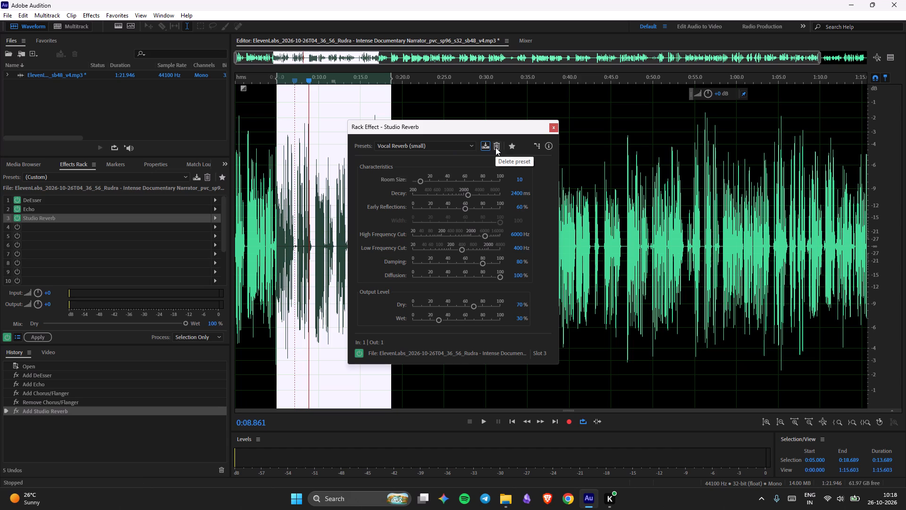
Close the Studio Reverb settings and remove Studio Reverb from slot 3 of the effects rack.
click(556, 124)
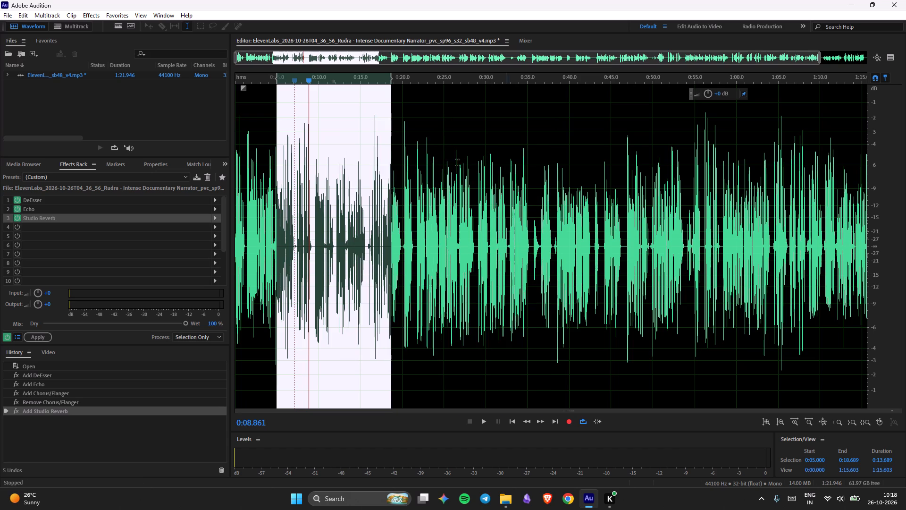
right_click(50, 216)
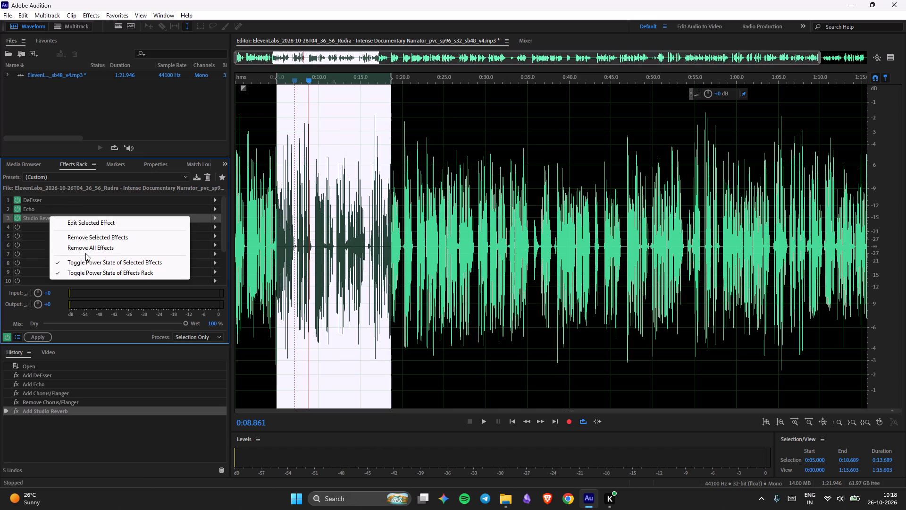
click(101, 236)
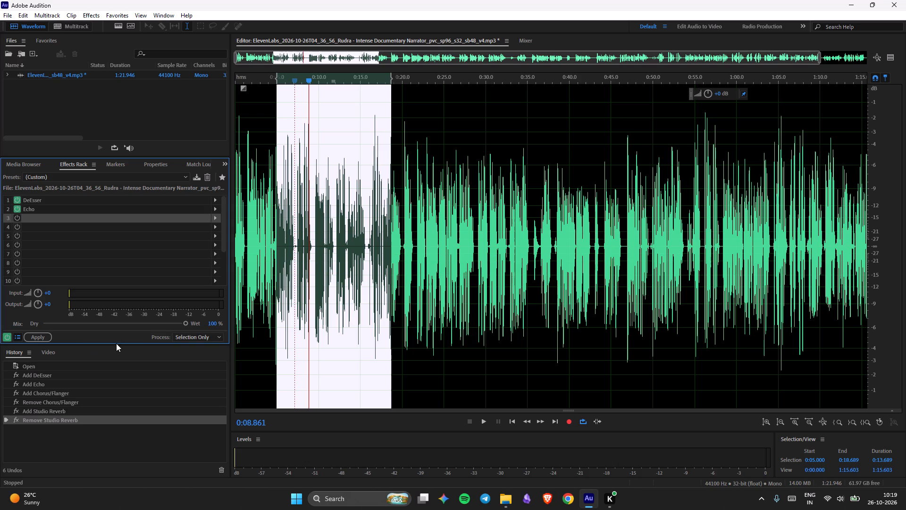
Add the Center Channel Extractor effect to slot 3 and listen to a short burst with its default settings.
click(212, 216)
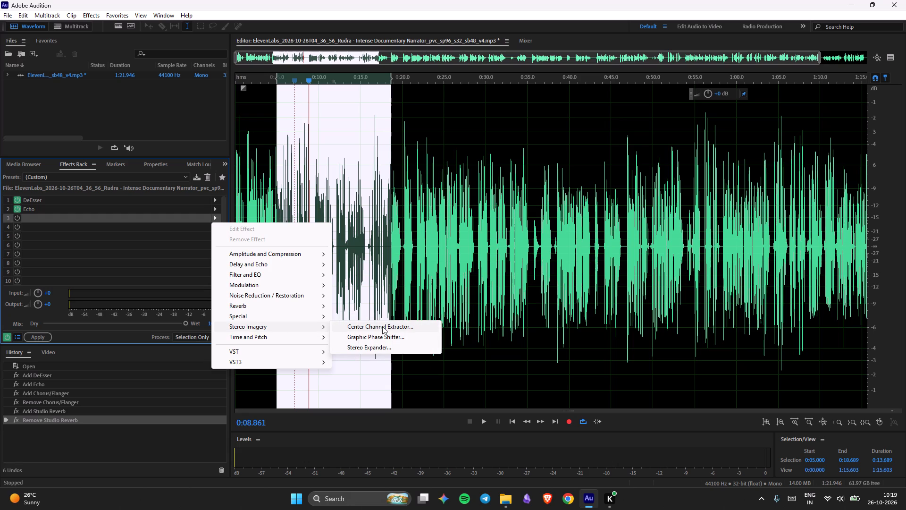
click(382, 326)
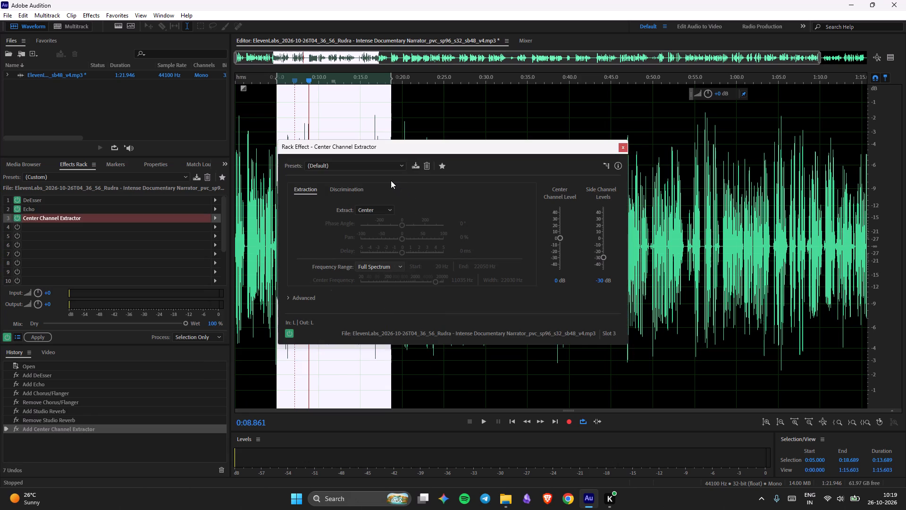
key(space)
key(space)
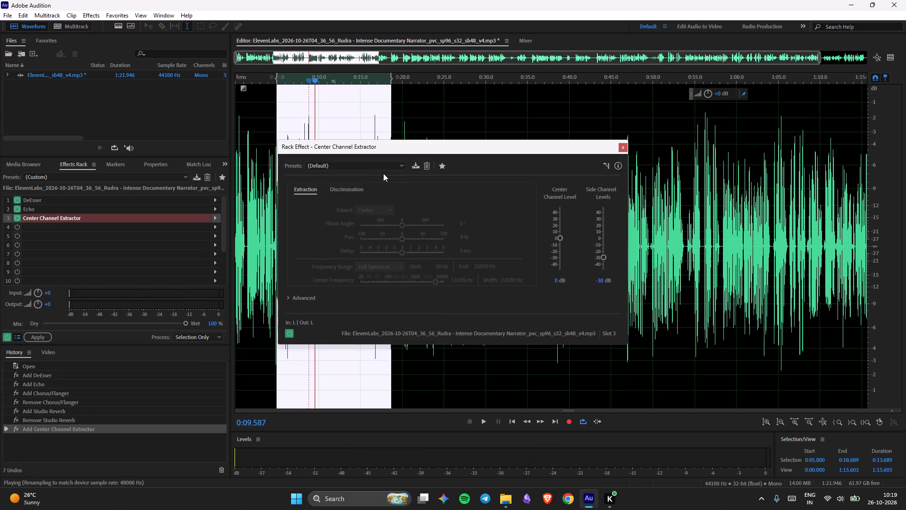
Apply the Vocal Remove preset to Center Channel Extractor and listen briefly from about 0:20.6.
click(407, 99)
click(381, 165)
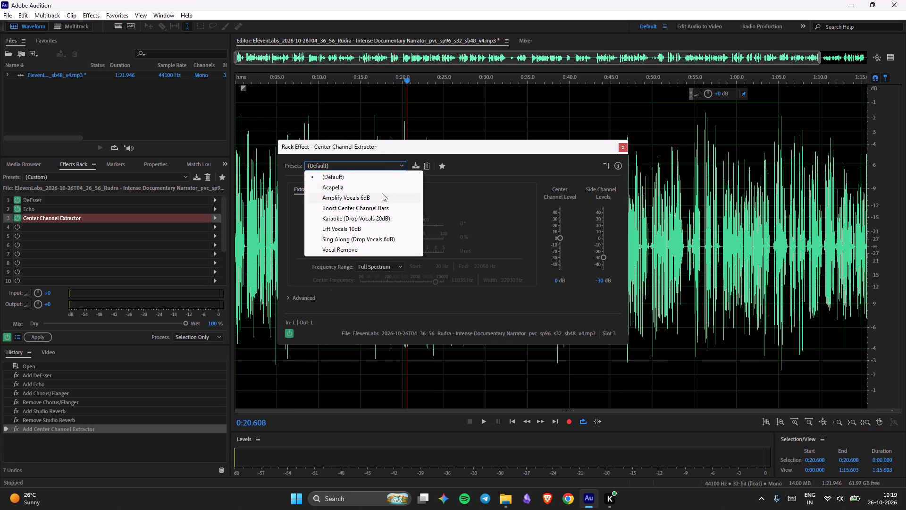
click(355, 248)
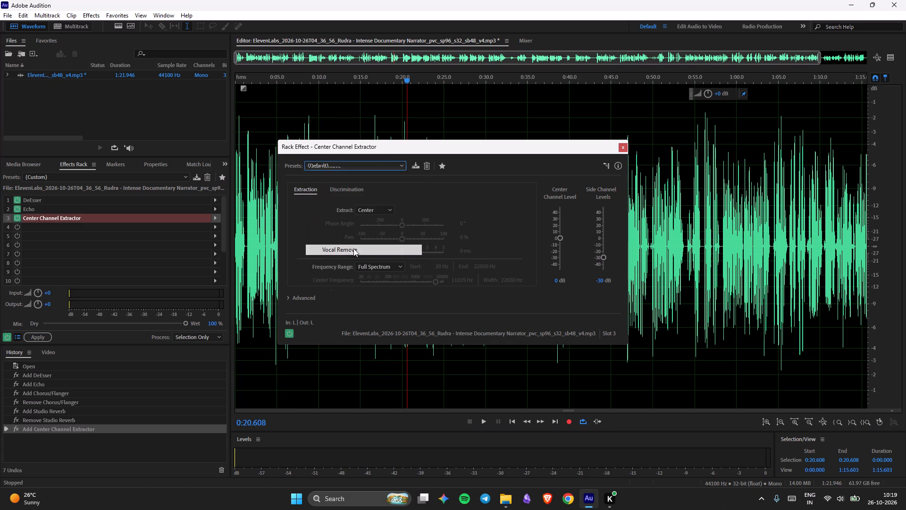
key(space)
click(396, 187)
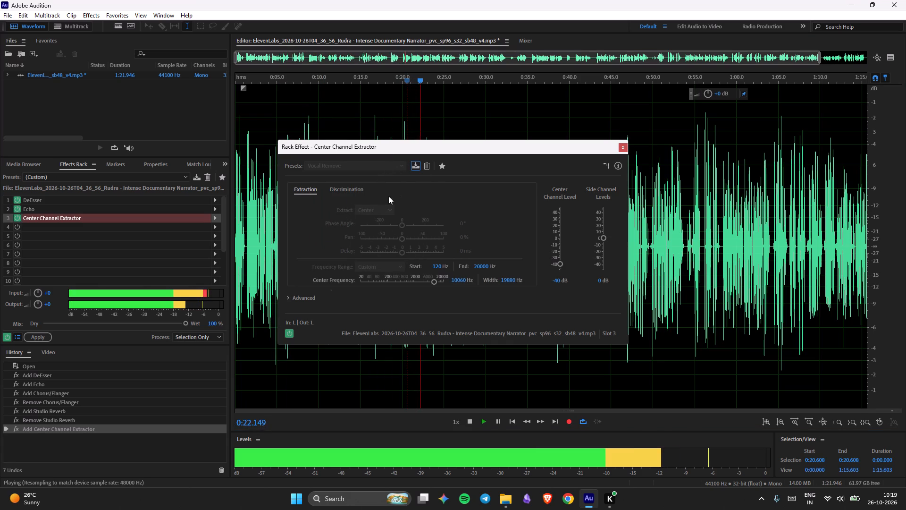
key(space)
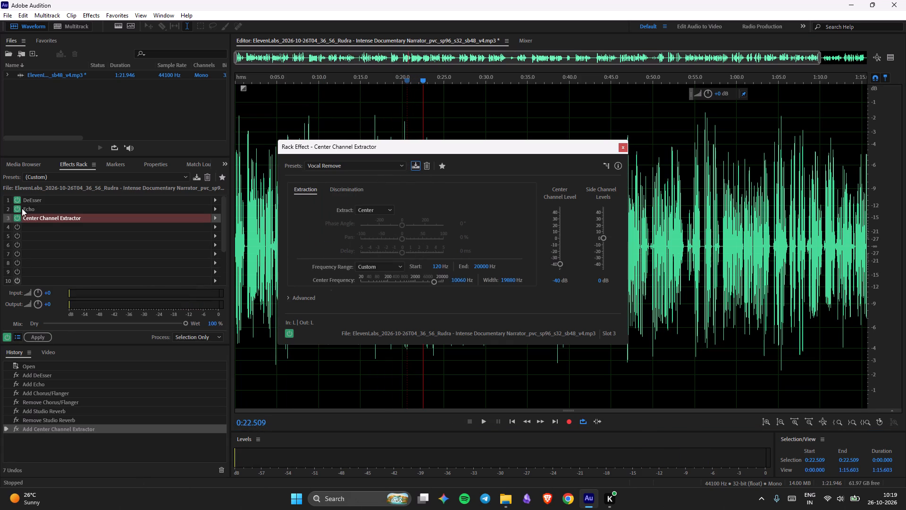
Switch off Echo and DeEsser in the effects rack and listen briefly to Center Channel Extractor alone.
click(20, 208)
click(15, 202)
key(space)
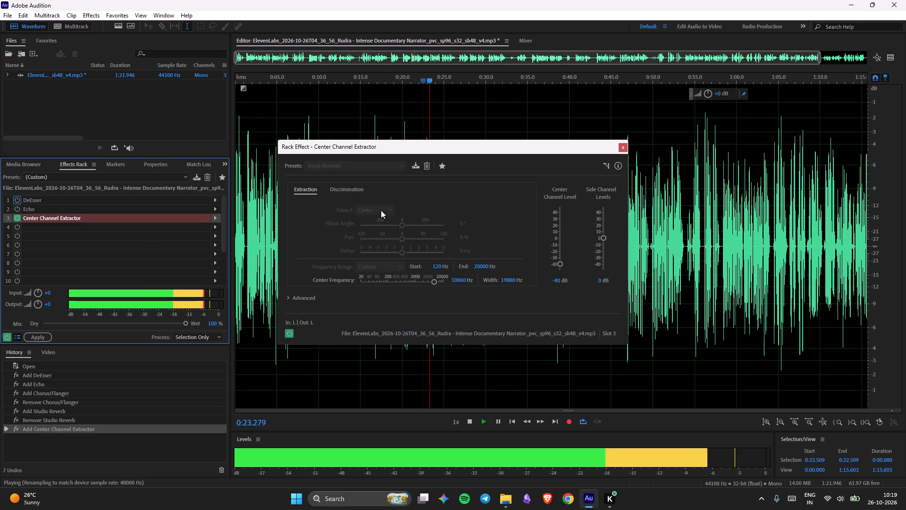
key(space)
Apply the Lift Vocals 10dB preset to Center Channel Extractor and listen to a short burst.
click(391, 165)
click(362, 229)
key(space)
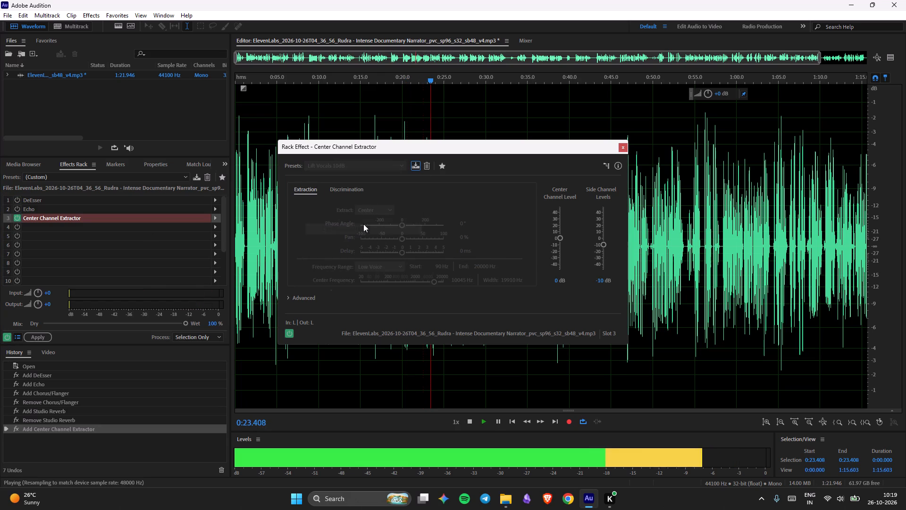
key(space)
Apply the Boost Center Channel Bass preset, start playback from about 0:25, and move the effect window lower off the waveform.
click(377, 165)
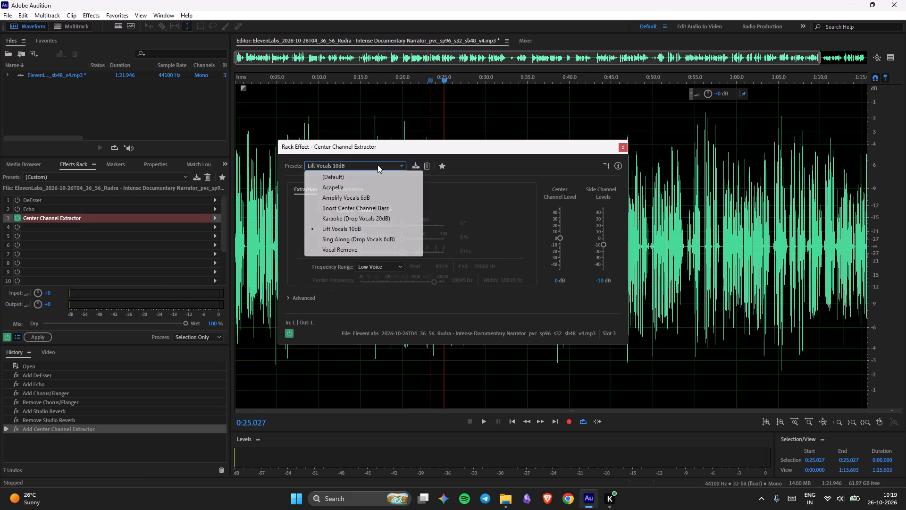
click(366, 211)
key(space)
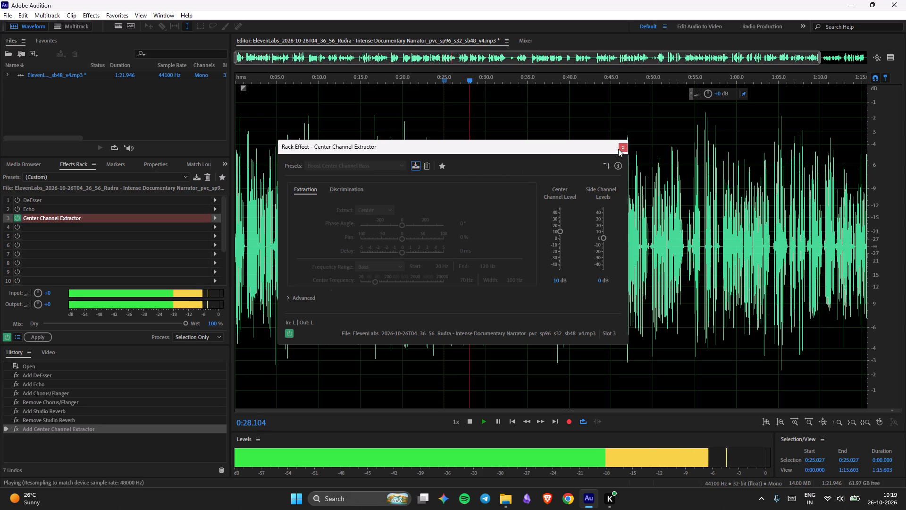
drag(561, 143, 583, 208)
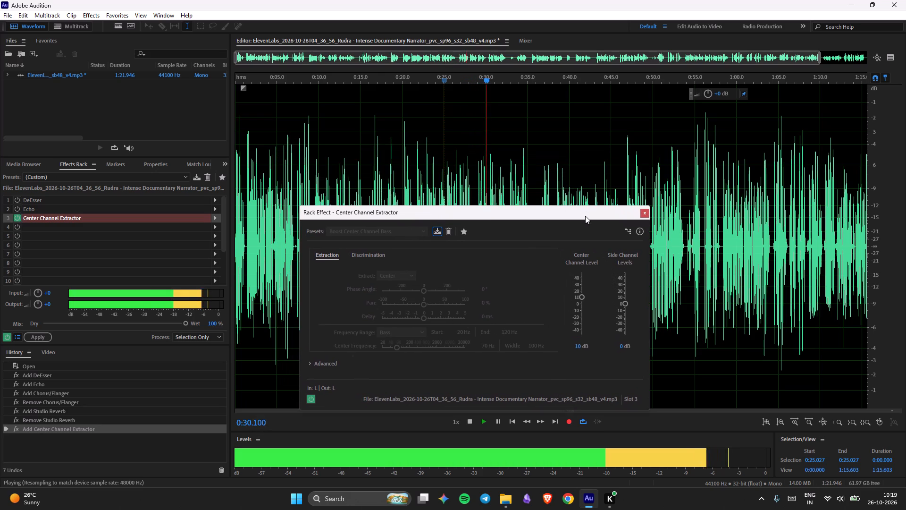
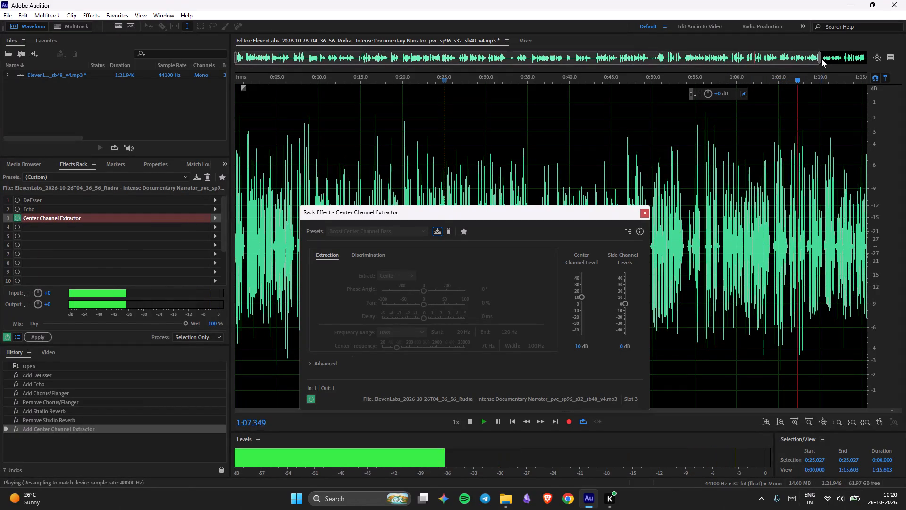
Show the full length of the waveform, stop playback, and close the Center Channel Extractor window.
drag(820, 59, 889, 46)
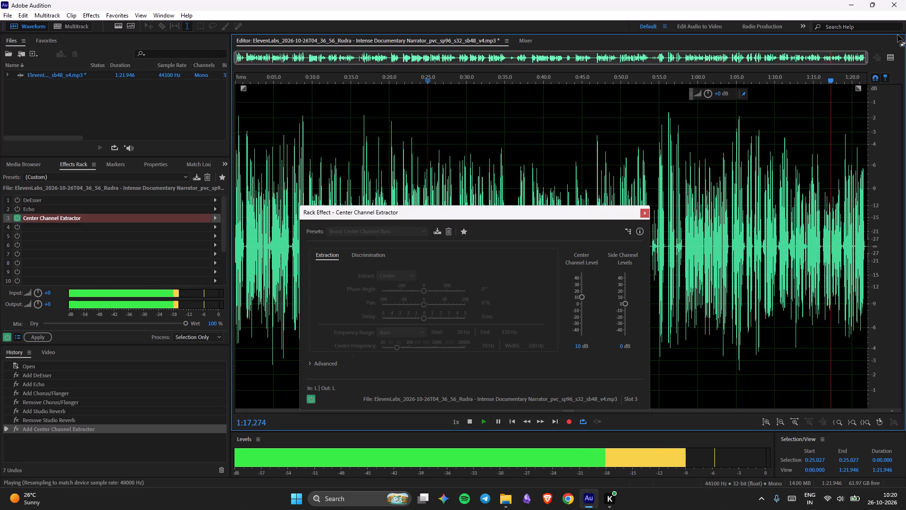
key(space)
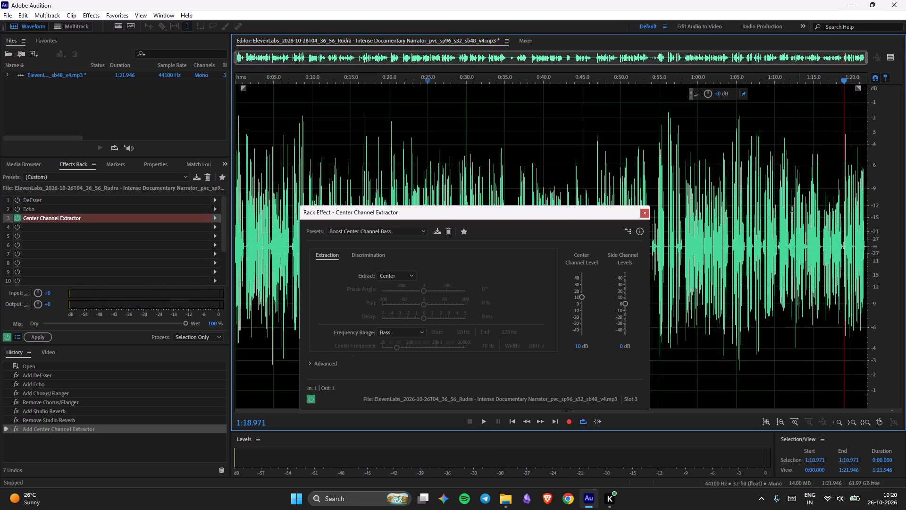
click(640, 216)
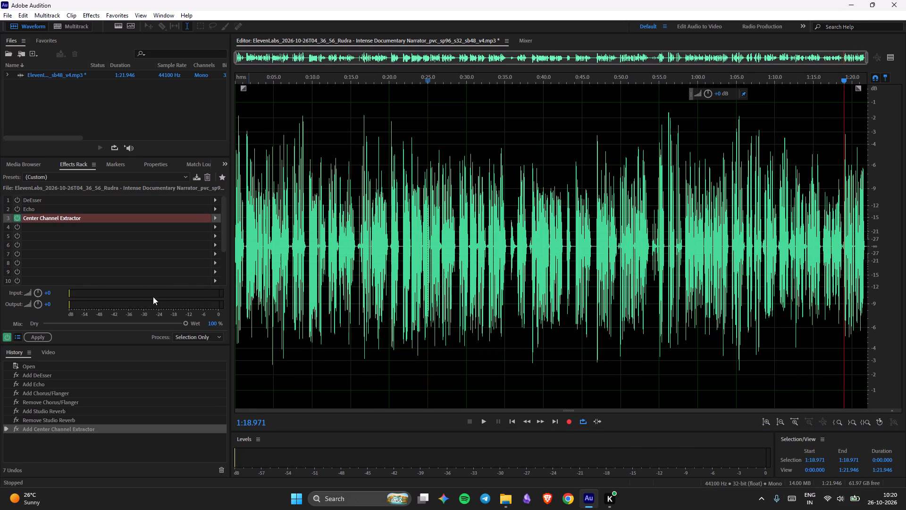
Switch Echo and DeEsser back on in the effects rack and play the narration from about 0:07.
click(20, 210)
click(19, 198)
click(17, 202)
click(17, 206)
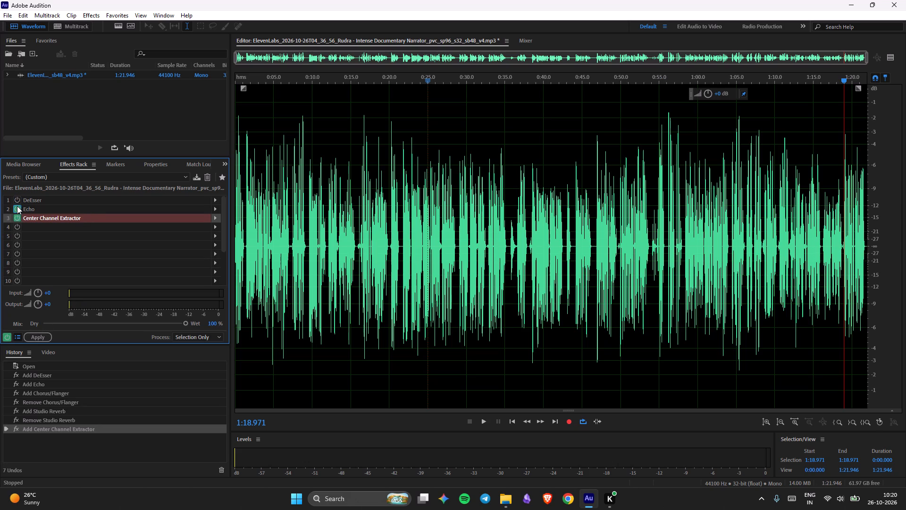
double_click(15, 196)
click(3, 336)
click(5, 336)
click(17, 202)
key(space)
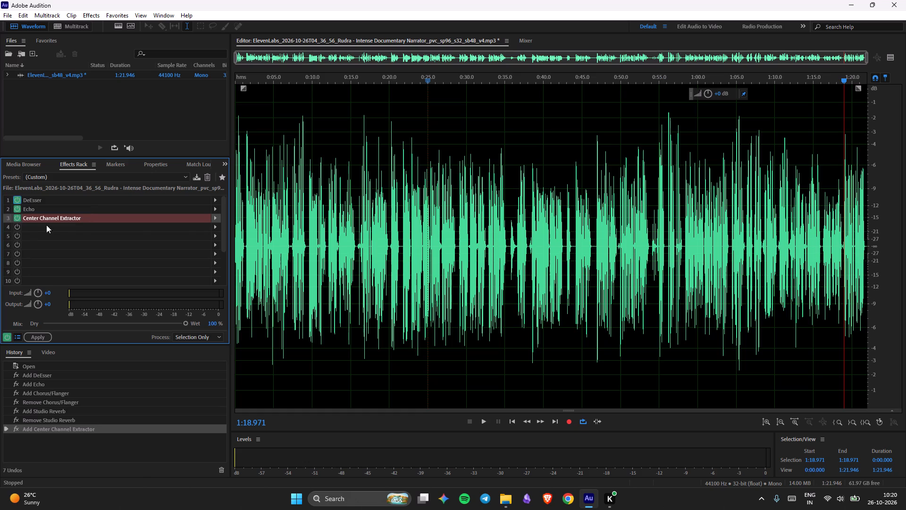
click(290, 83)
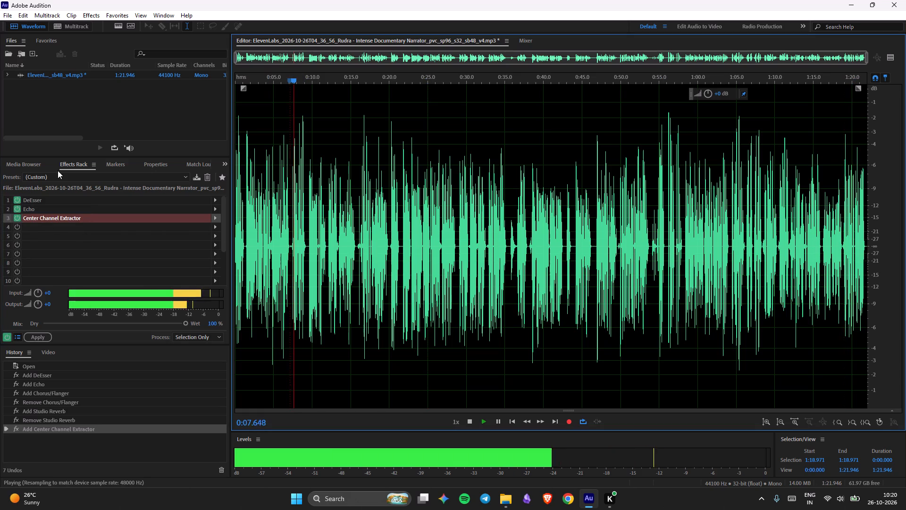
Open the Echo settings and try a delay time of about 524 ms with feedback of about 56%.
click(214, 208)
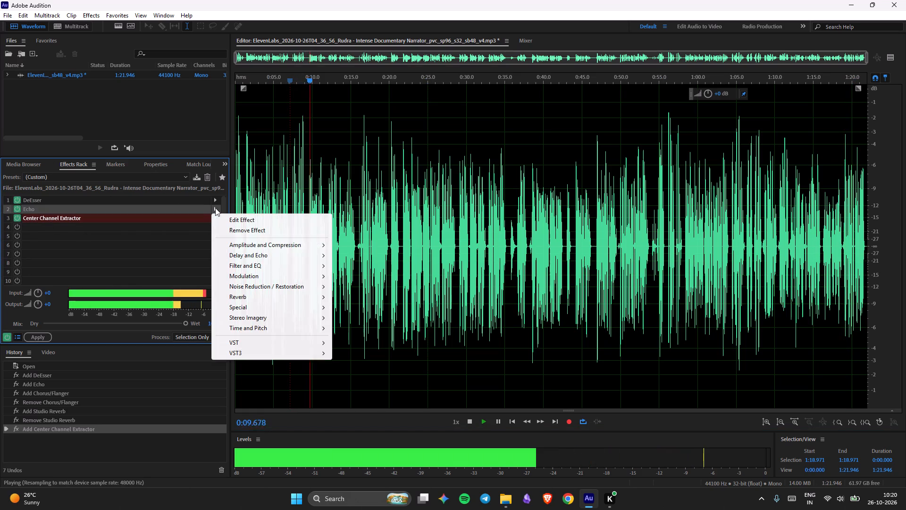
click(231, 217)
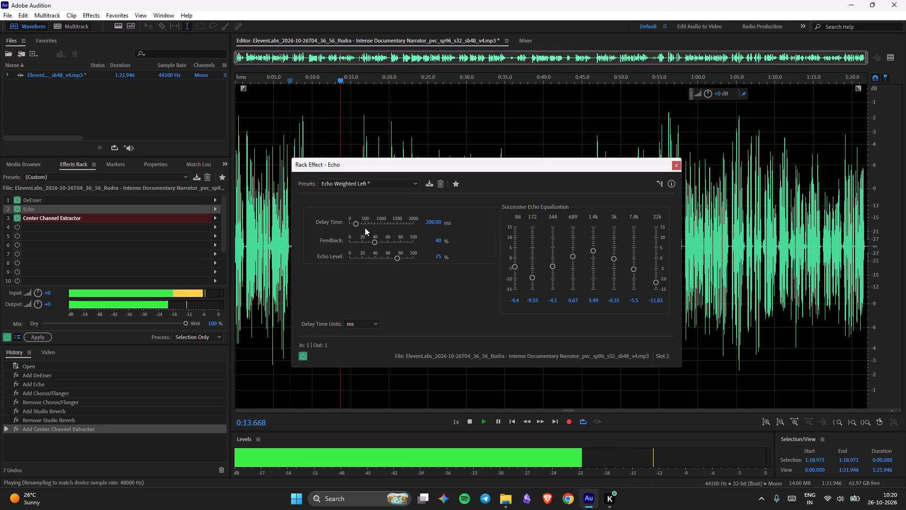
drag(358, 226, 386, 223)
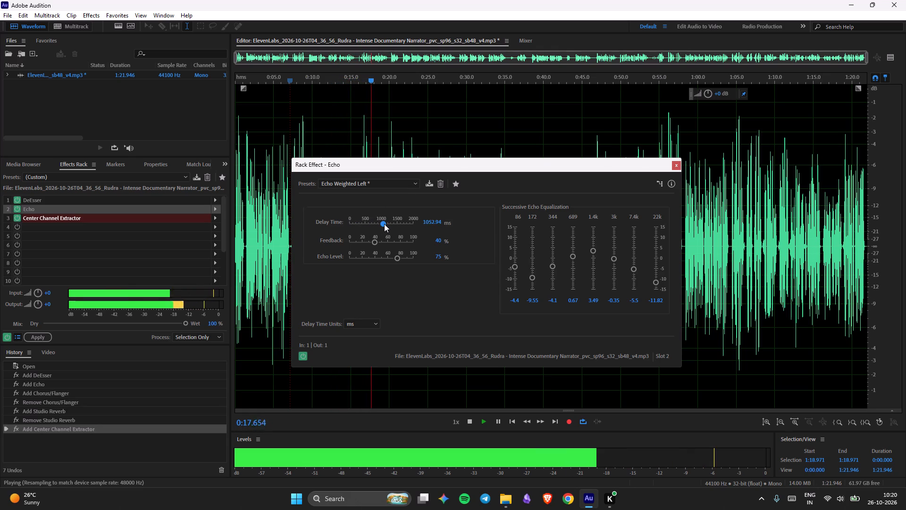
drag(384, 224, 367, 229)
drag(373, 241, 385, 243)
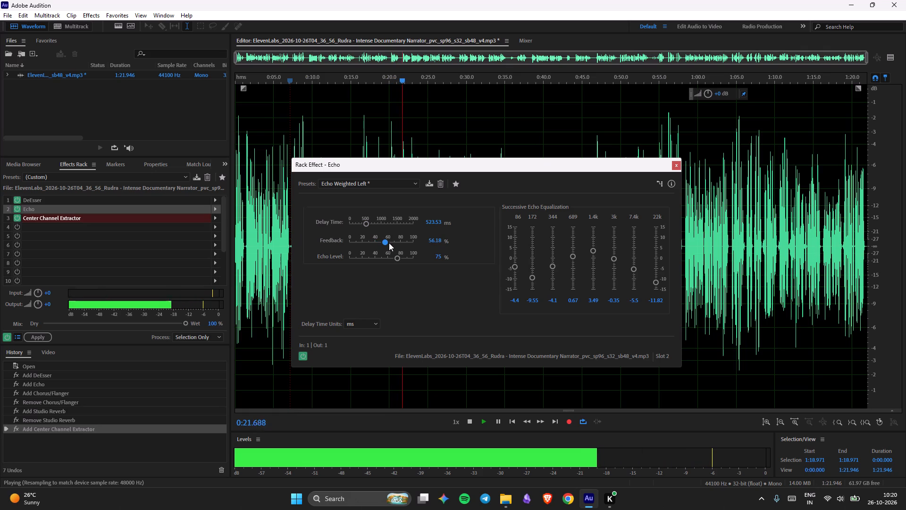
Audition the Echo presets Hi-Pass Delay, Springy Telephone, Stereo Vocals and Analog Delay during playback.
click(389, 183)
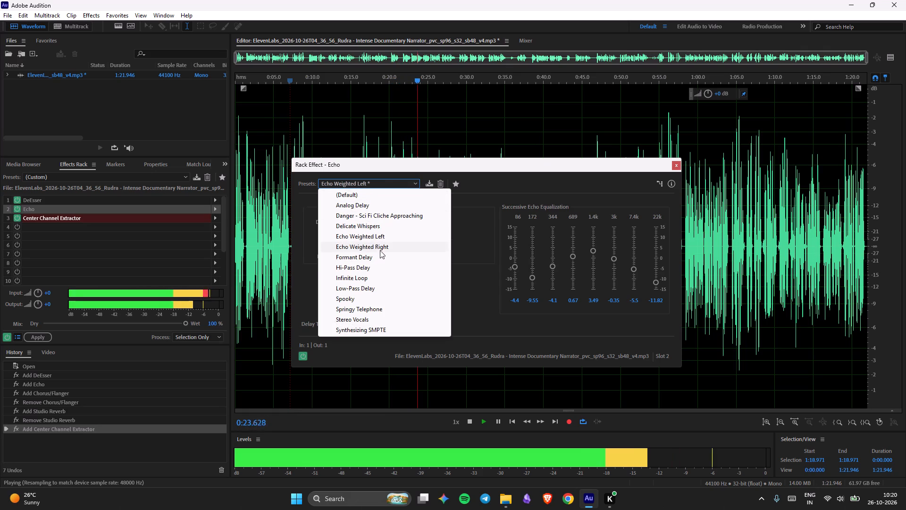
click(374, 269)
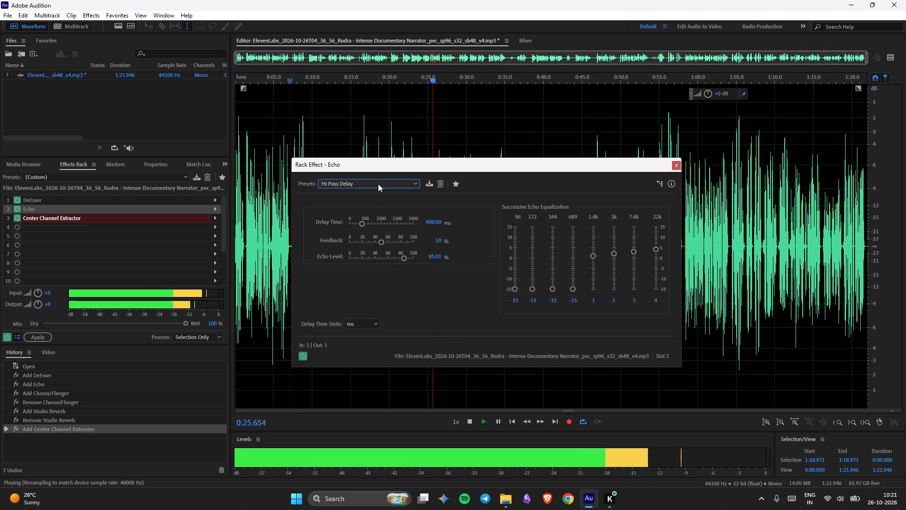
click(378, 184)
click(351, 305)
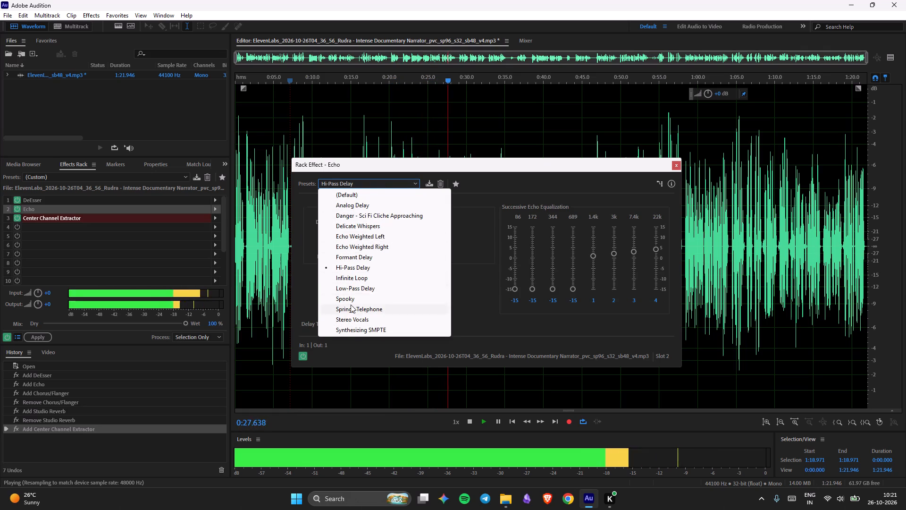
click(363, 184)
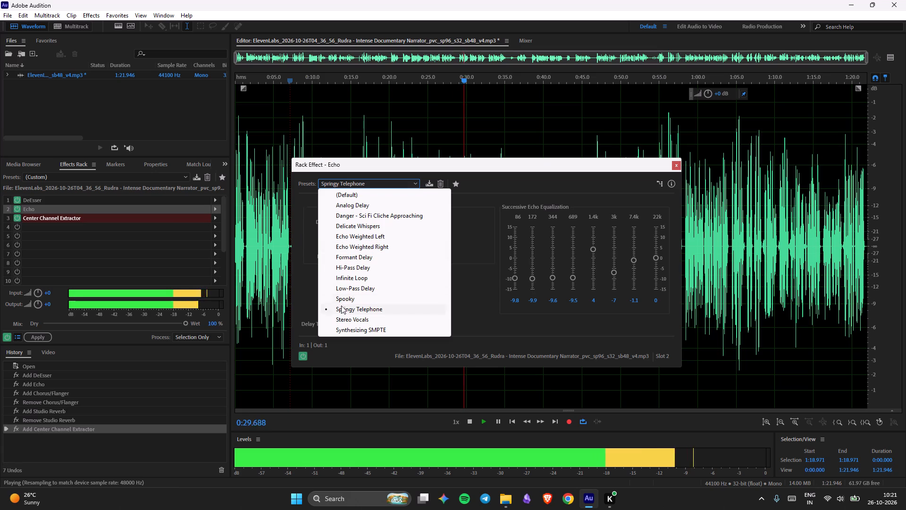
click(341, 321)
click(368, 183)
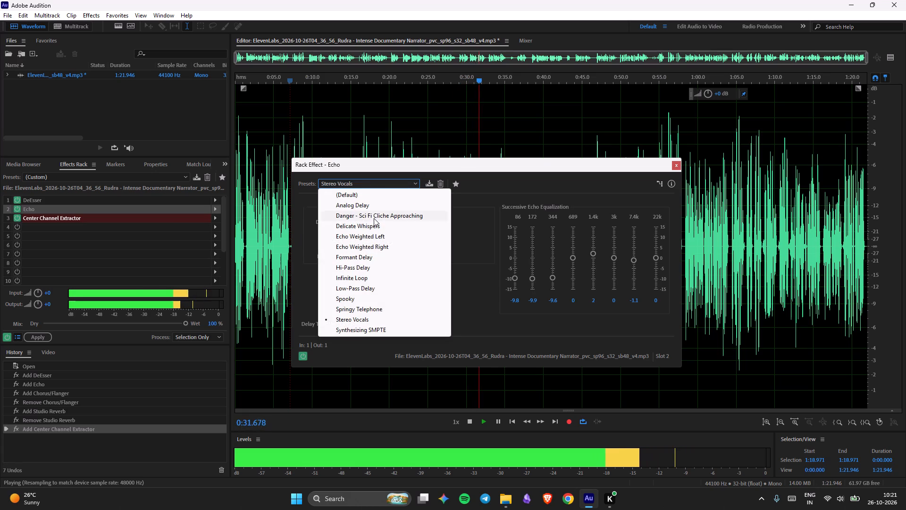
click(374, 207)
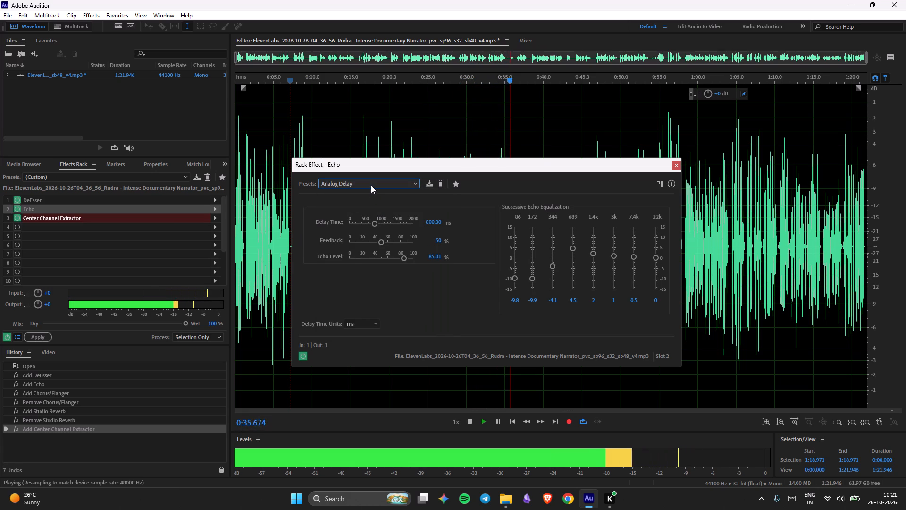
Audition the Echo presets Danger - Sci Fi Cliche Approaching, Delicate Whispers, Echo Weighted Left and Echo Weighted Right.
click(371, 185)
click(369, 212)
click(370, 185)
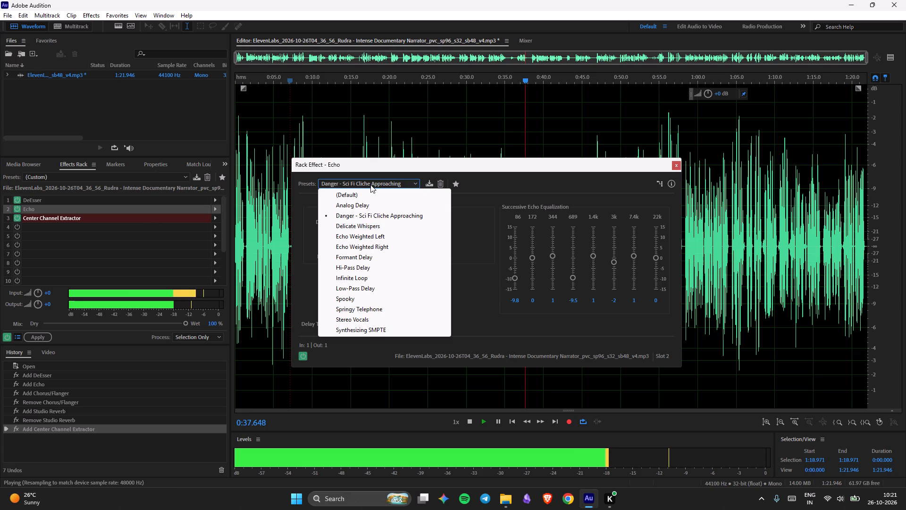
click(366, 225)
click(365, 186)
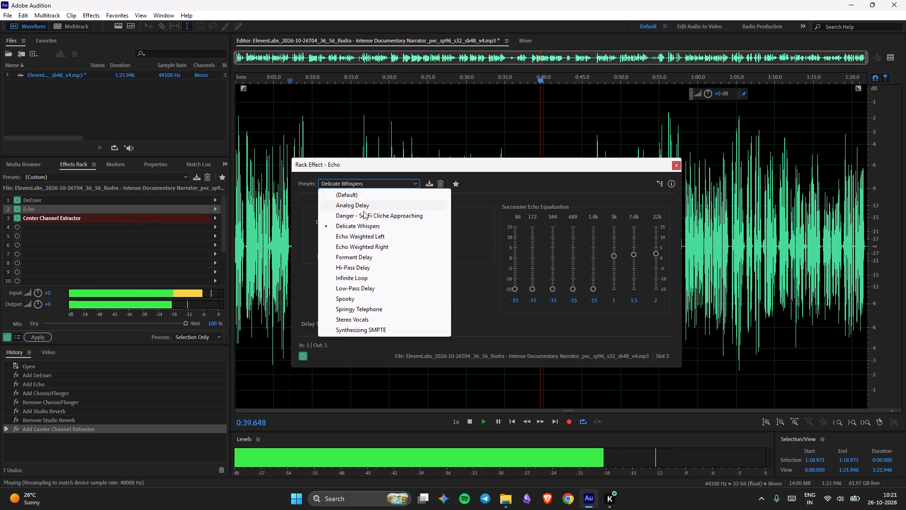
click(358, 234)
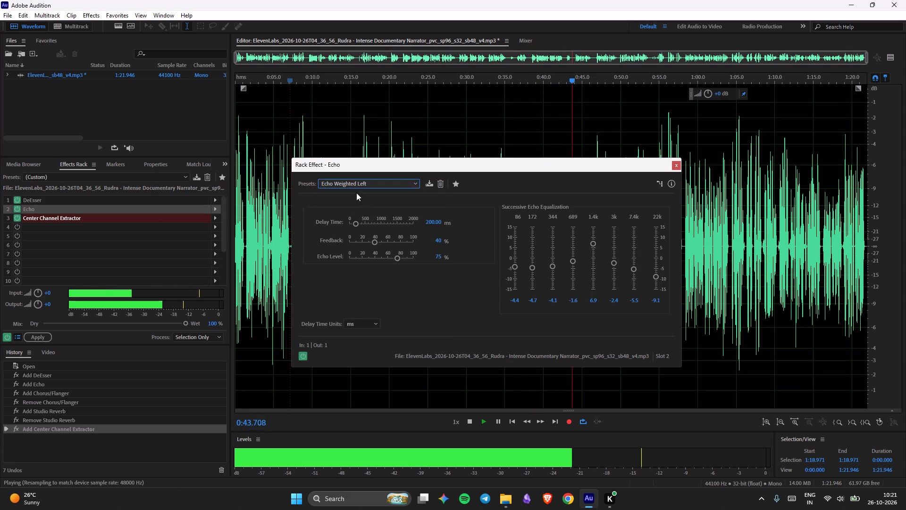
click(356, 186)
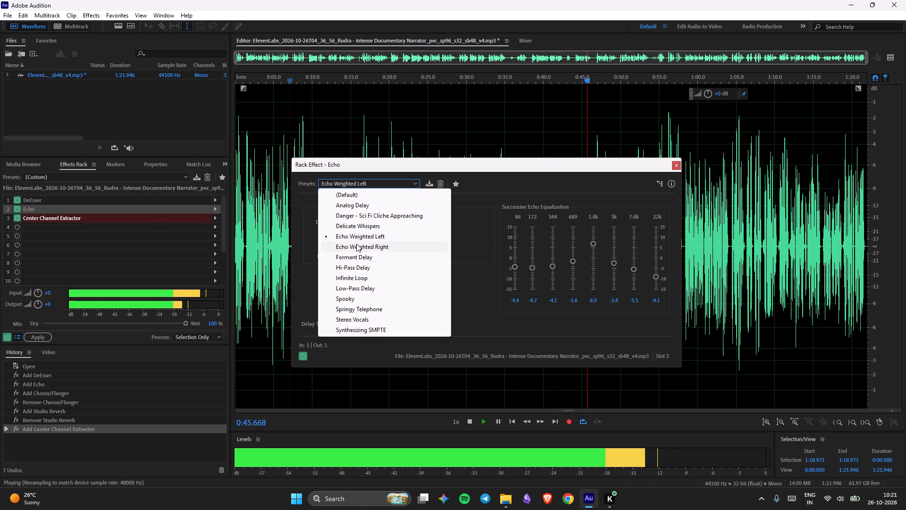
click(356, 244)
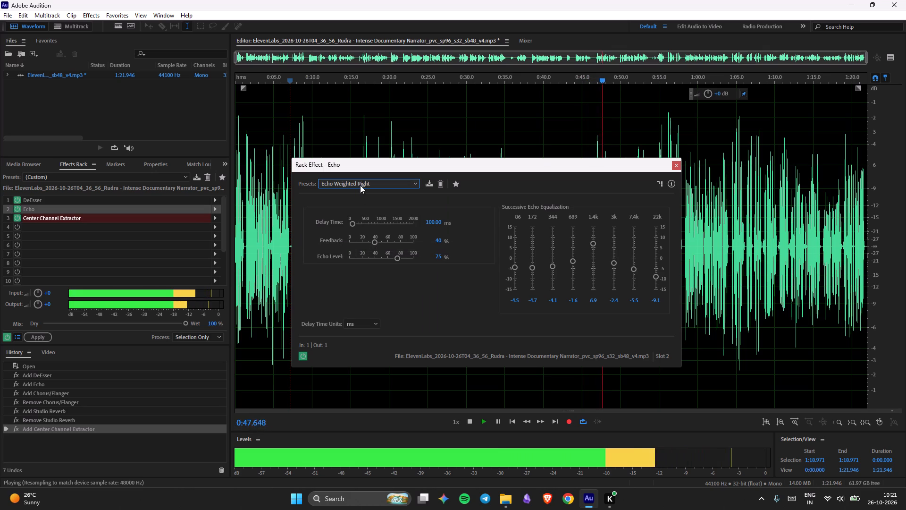
Set the Echo effect to the Echo Weighted Left preset.
click(360, 185)
click(360, 236)
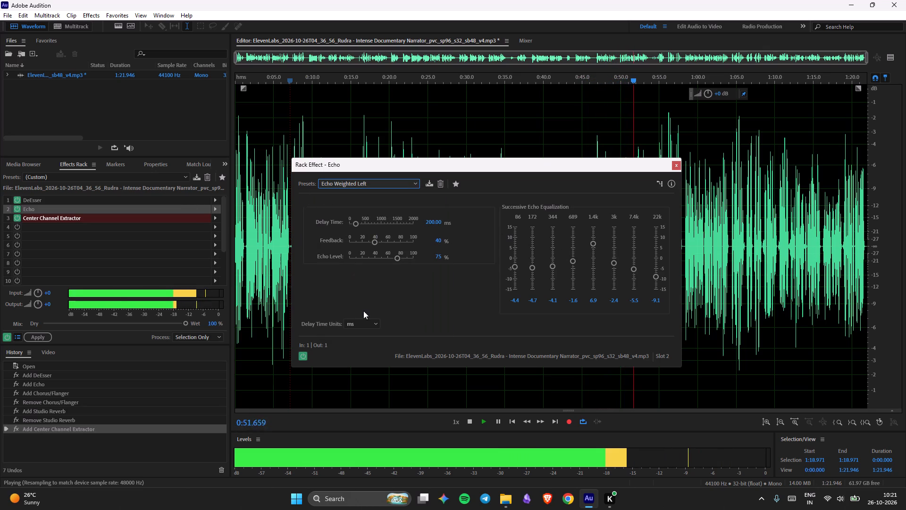
Open the DeEsser settings and arrange the DeEsser and Echo windows side by side without overlap.
click(70, 199)
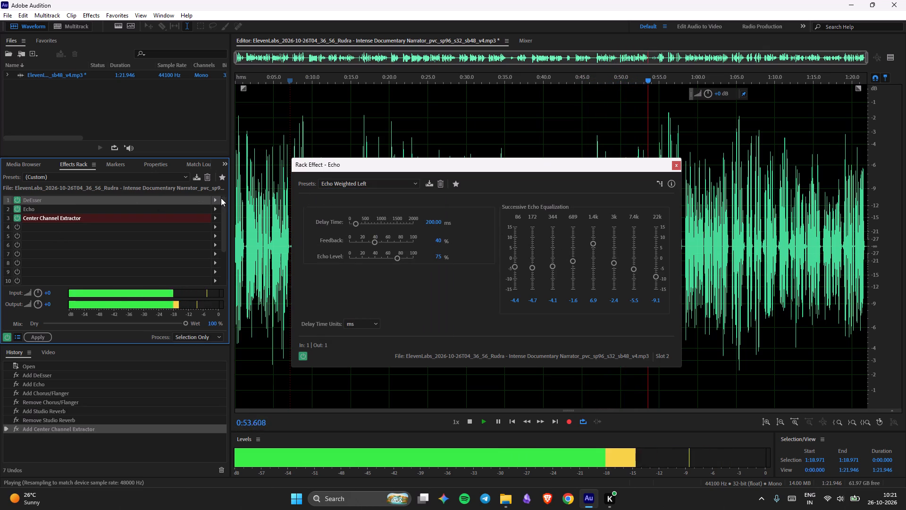
click(214, 196)
click(245, 215)
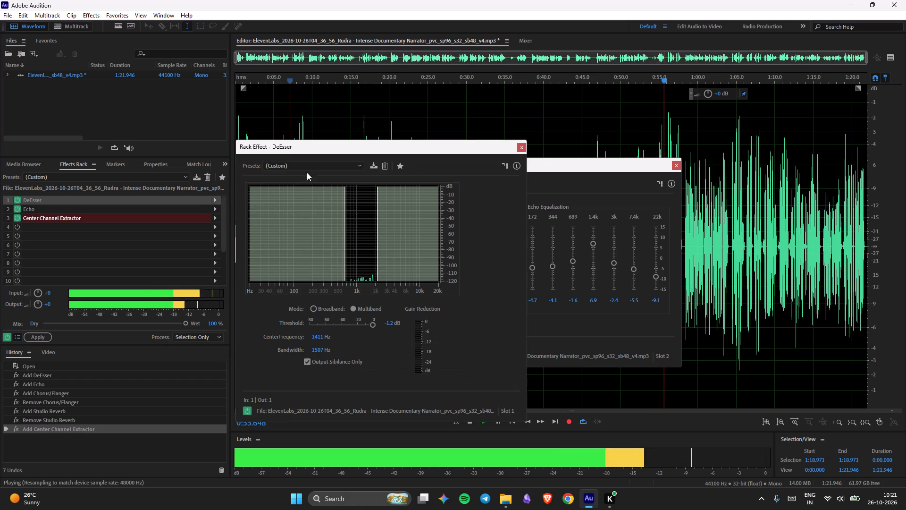
drag(323, 144, 177, 205)
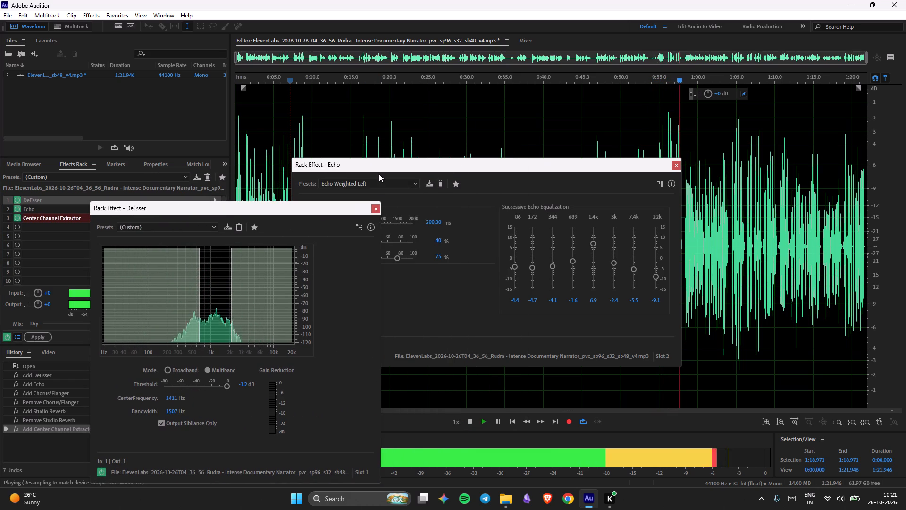
drag(379, 174, 455, 154)
drag(411, 165, 541, 134)
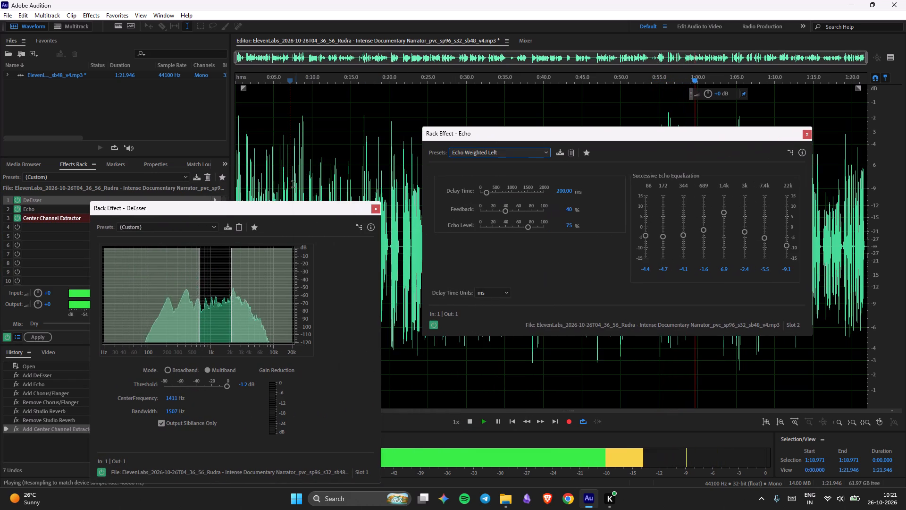
drag(249, 213, 258, 168)
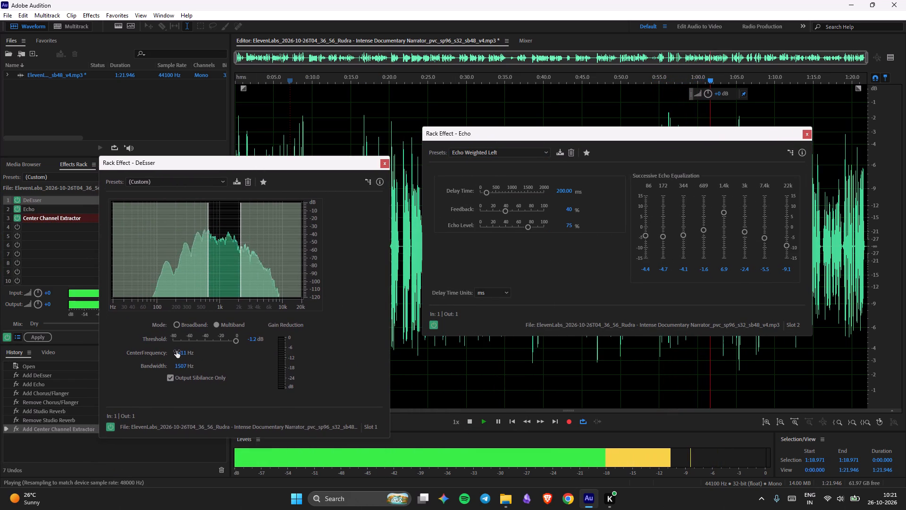
Tune the DeEsser by ear to a center frequency of about 820 Hz and a bandwidth of 1564 Hz.
drag(177, 351, 221, 354)
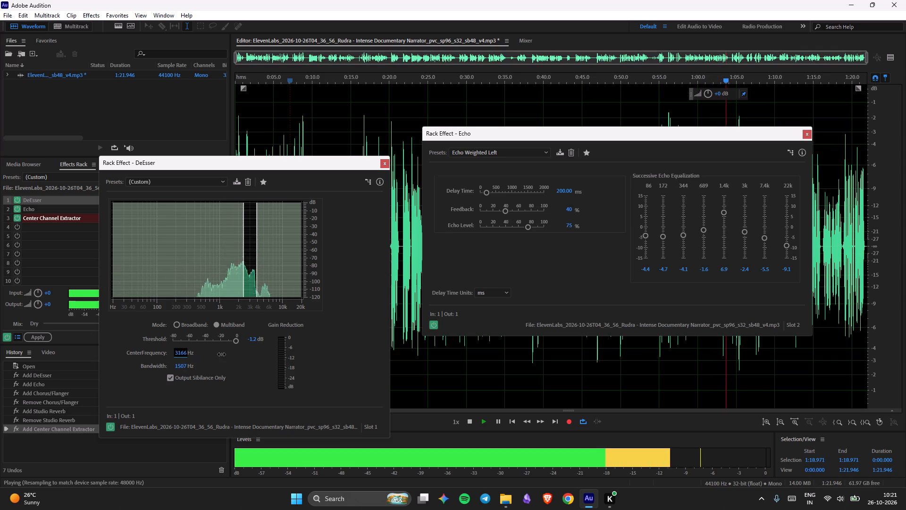
drag(221, 354, 184, 359)
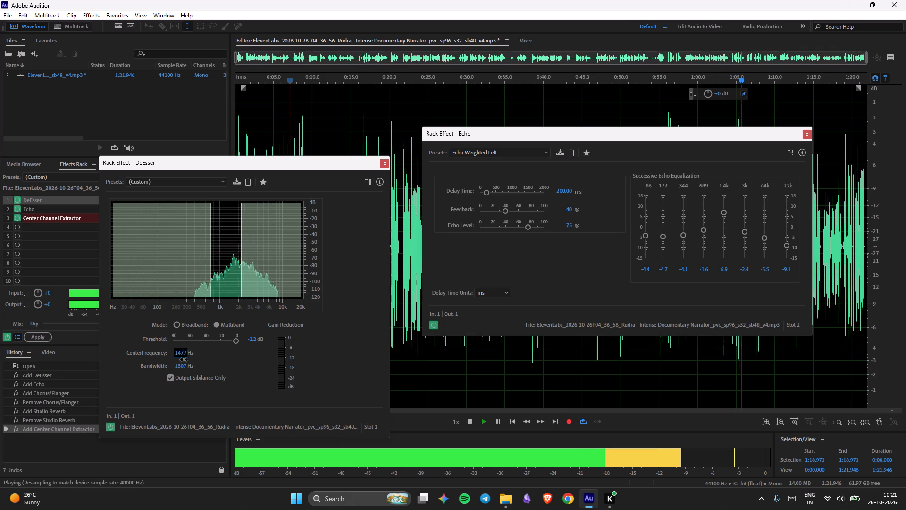
drag(184, 359, 162, 365)
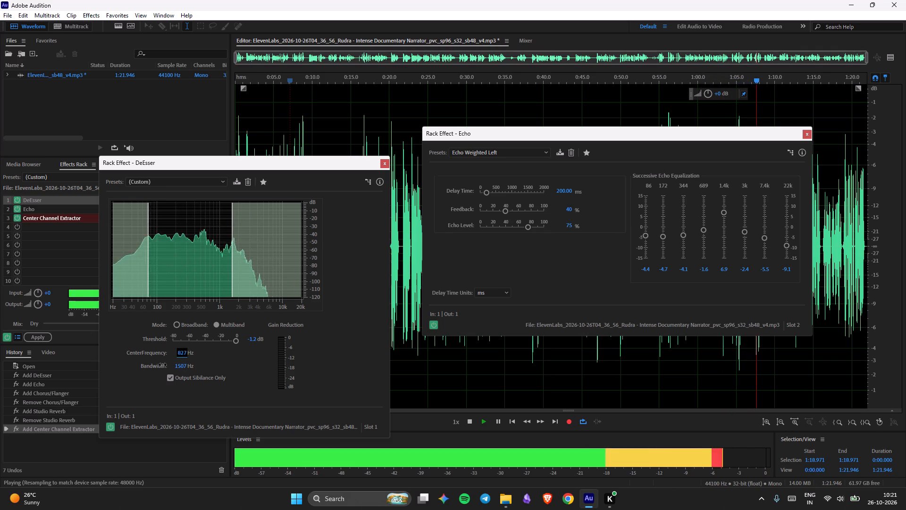
drag(162, 365, 163, 365)
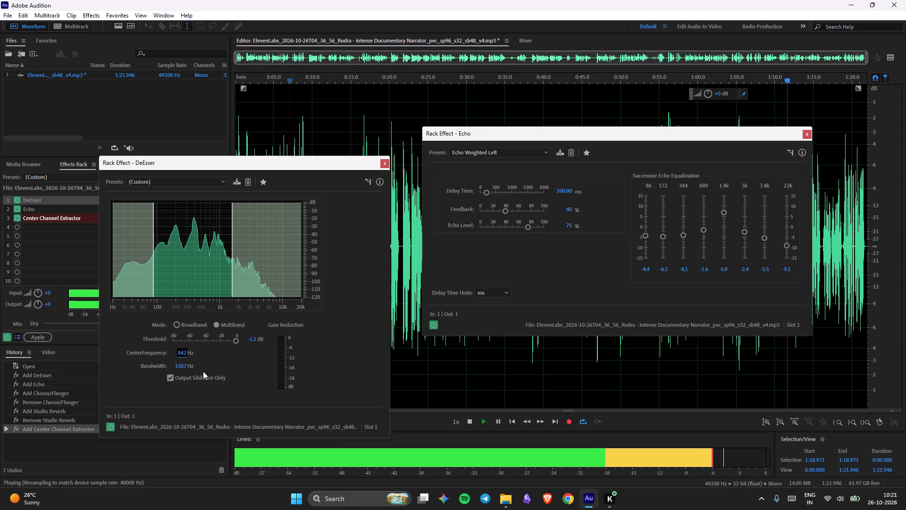
click(183, 365)
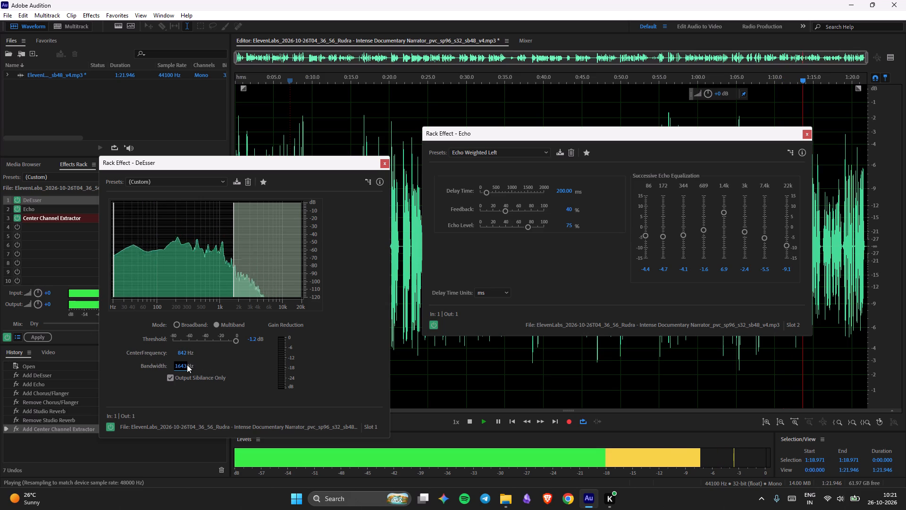
click(184, 365)
drag(181, 353, 185, 354)
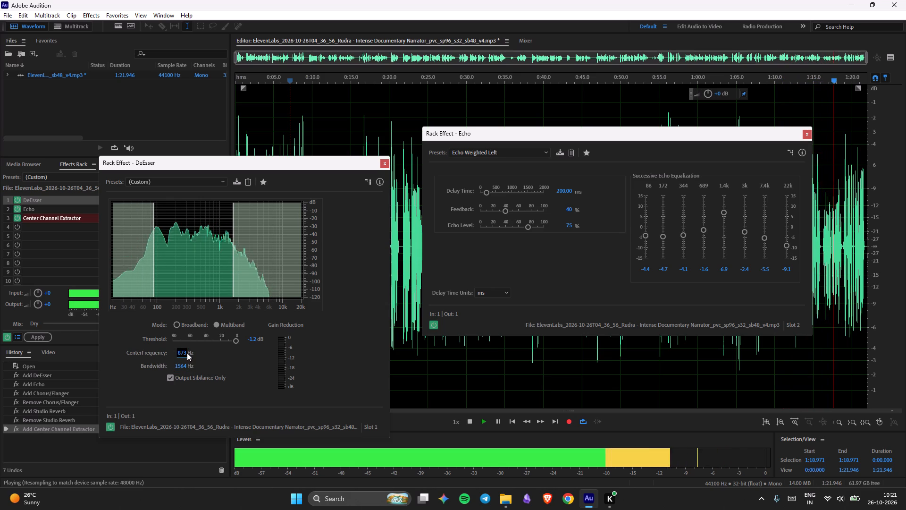
click(186, 353)
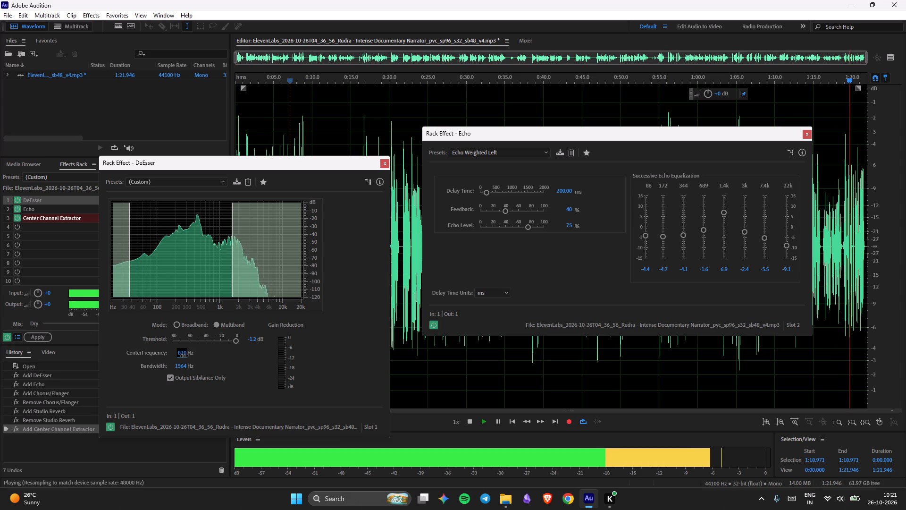
Close the DeEsser and Echo windows, and stop playback with the start point placed at about 0:23.6.
click(382, 167)
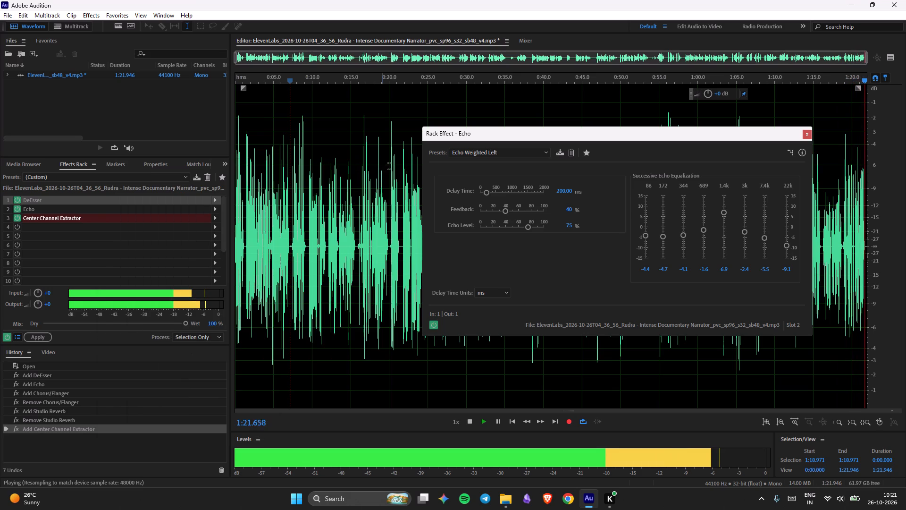
click(810, 134)
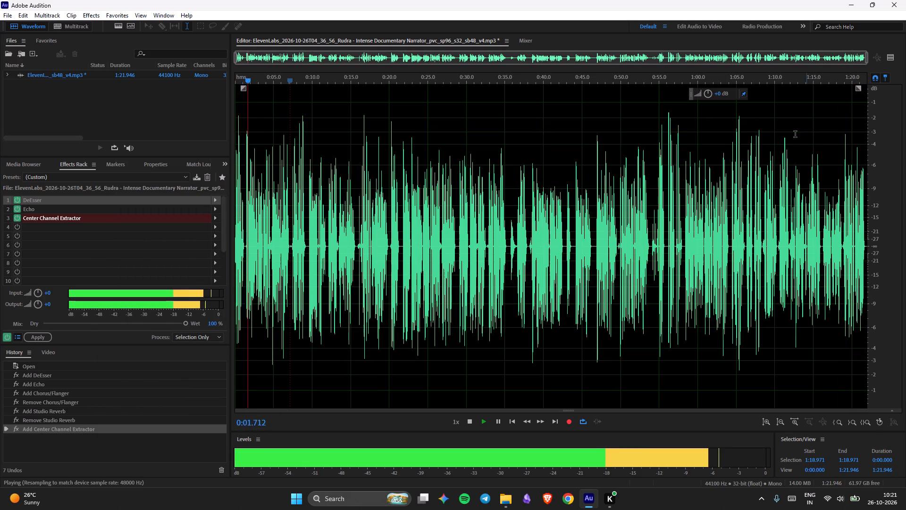
click(417, 230)
key(space)
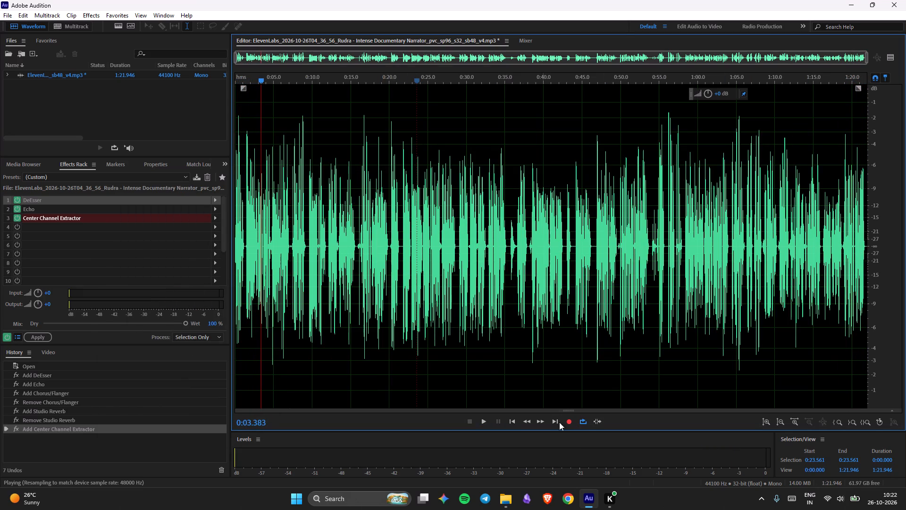
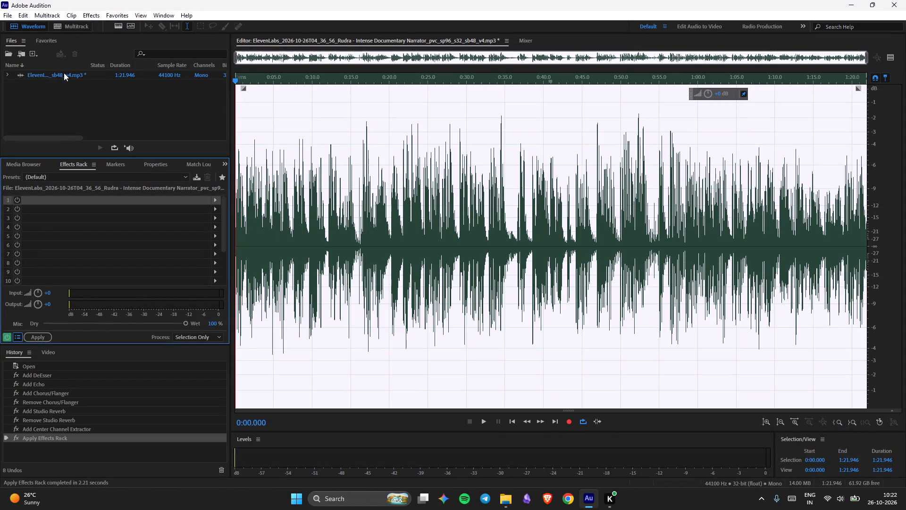
Save the processed narration as a new MP3 file named ELagenTVC in the Downloads folder, accepting the lossy format.
click(4, 17)
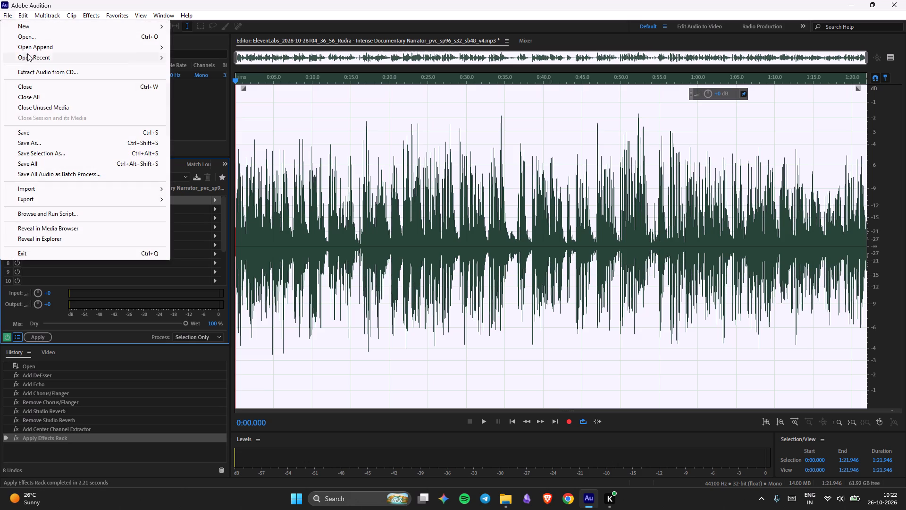
click(48, 147)
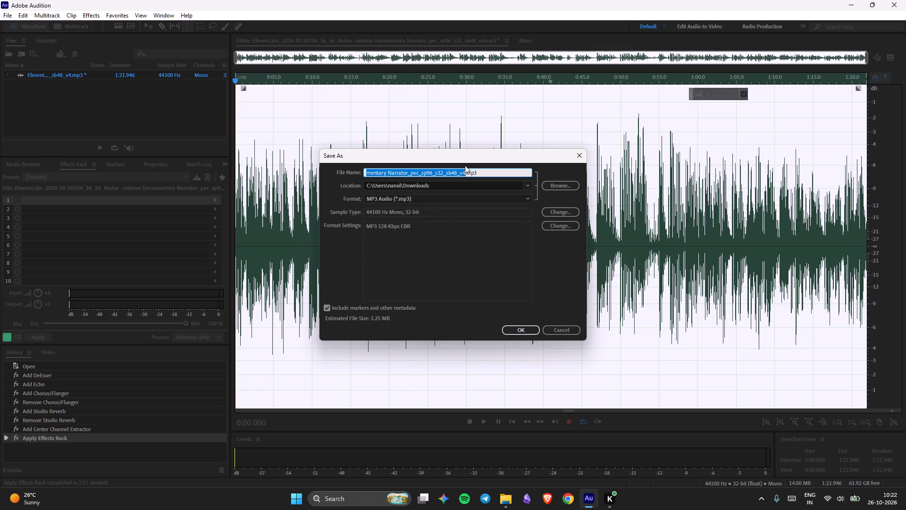
key(BackSpace)
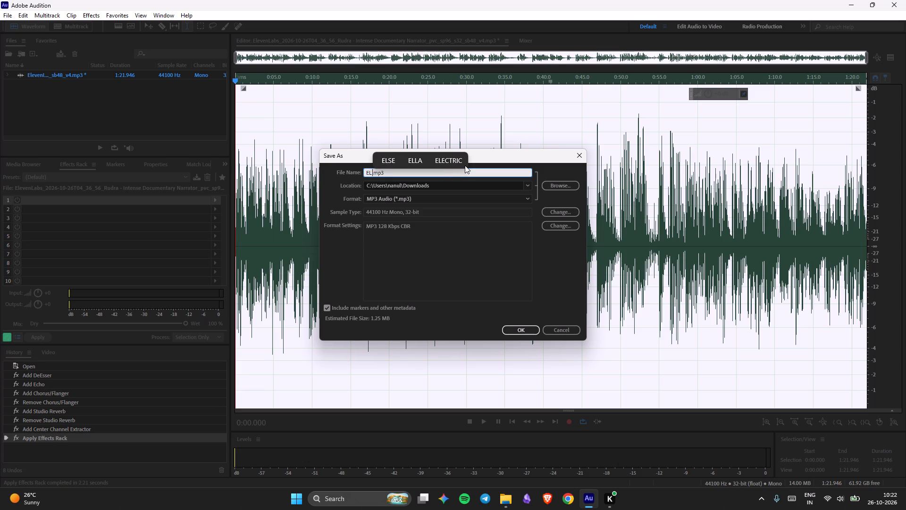
key(a)
text(geny)
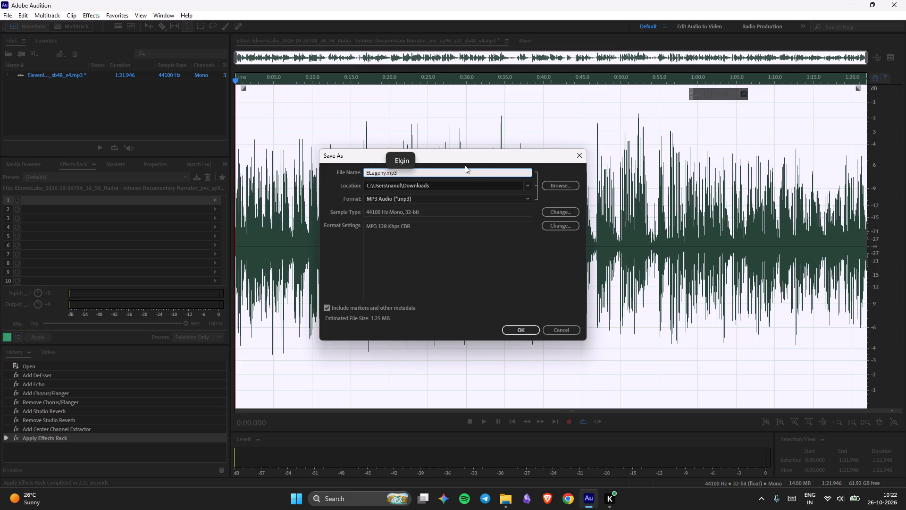
key(BackSpace)
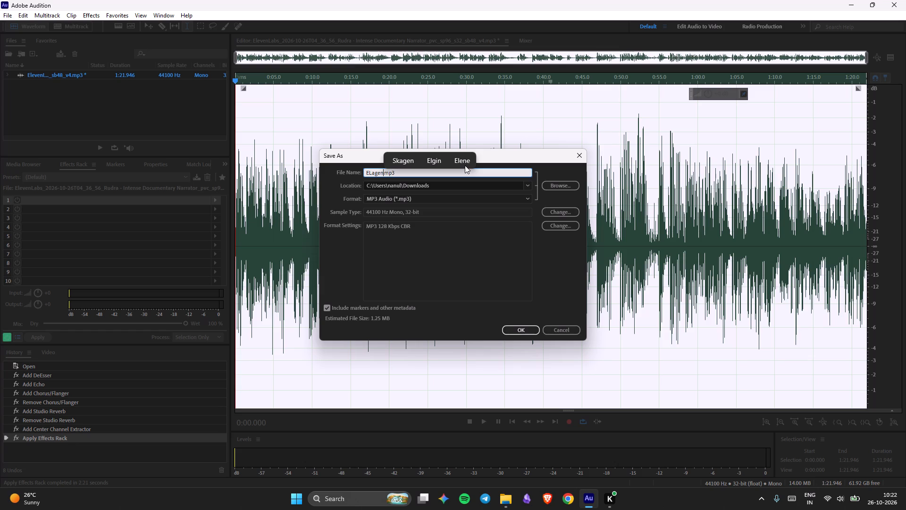
key(t)
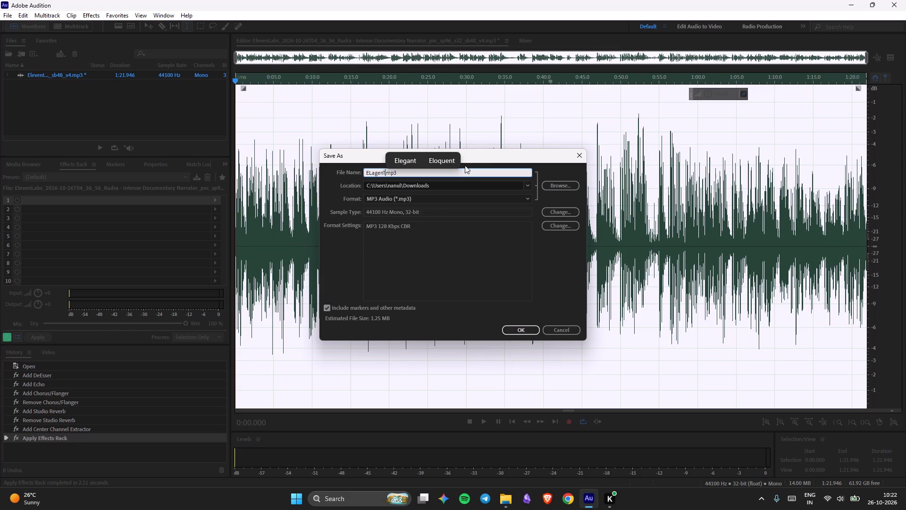
key(v)
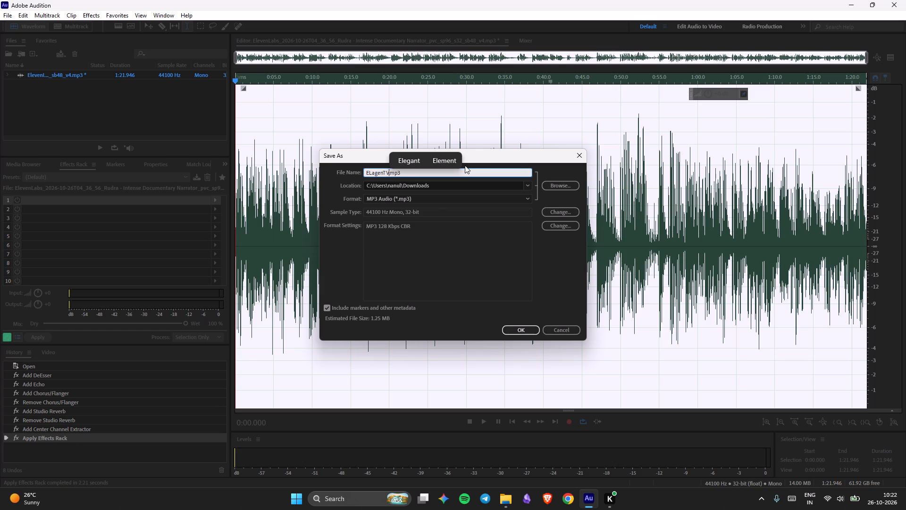
key(c)
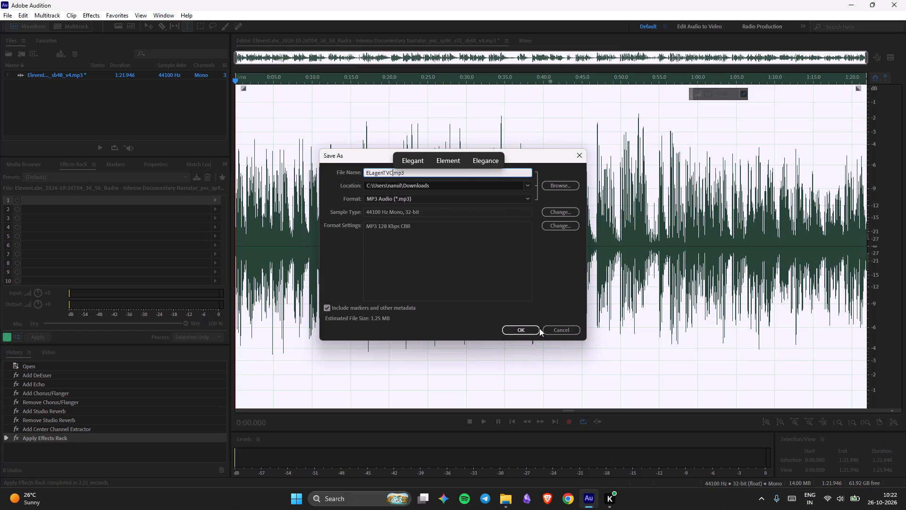
click(555, 188)
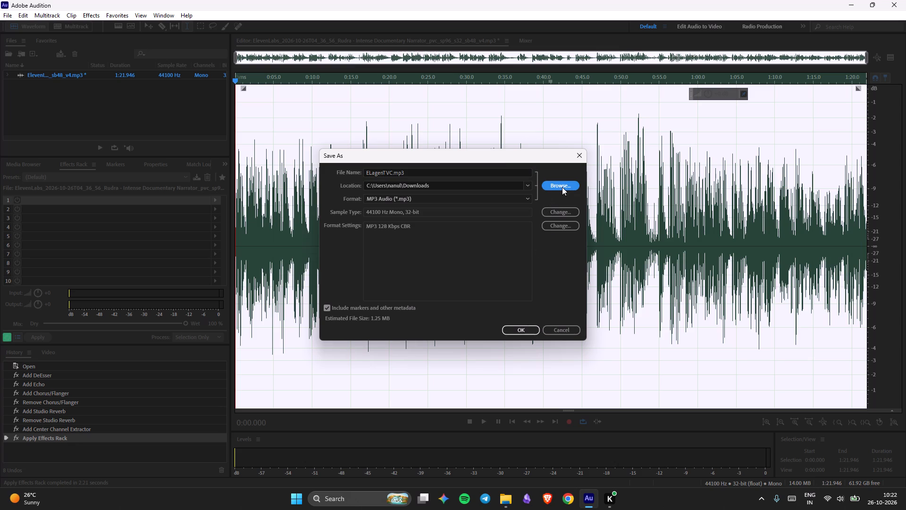
click(43, 123)
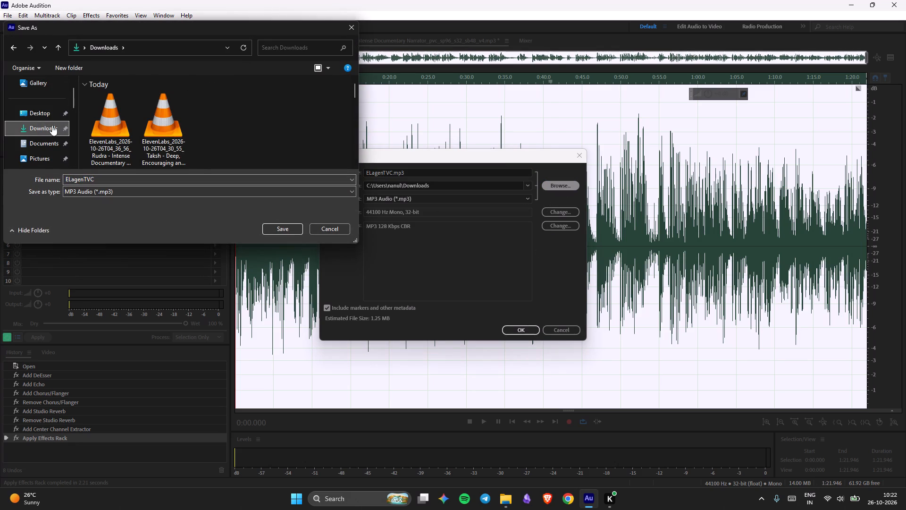
click(286, 228)
click(516, 331)
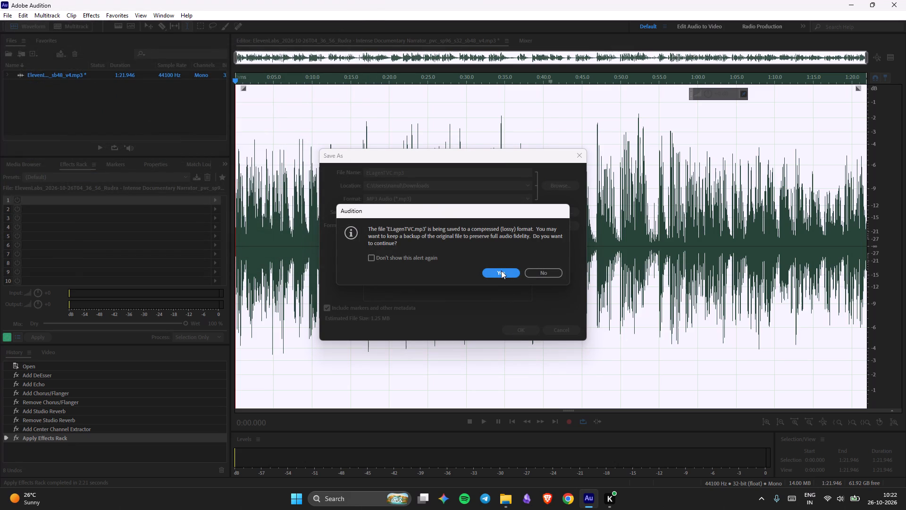
click(490, 274)
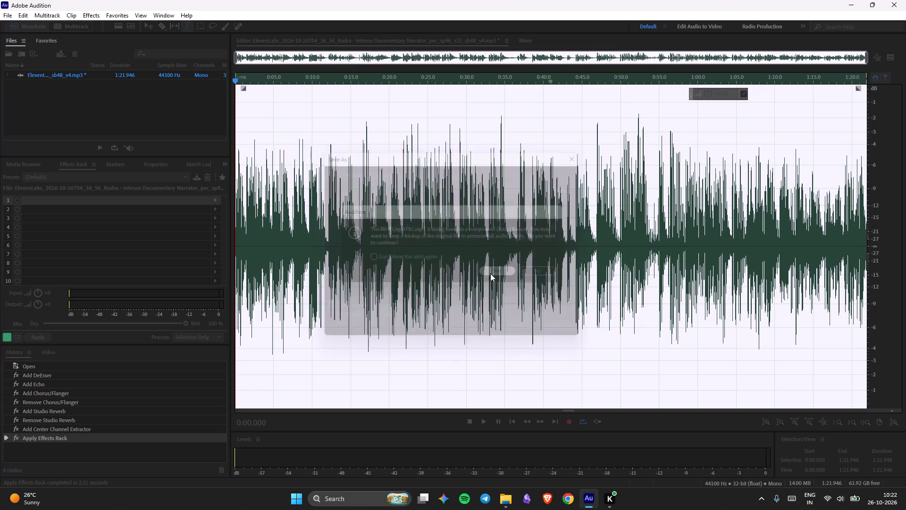